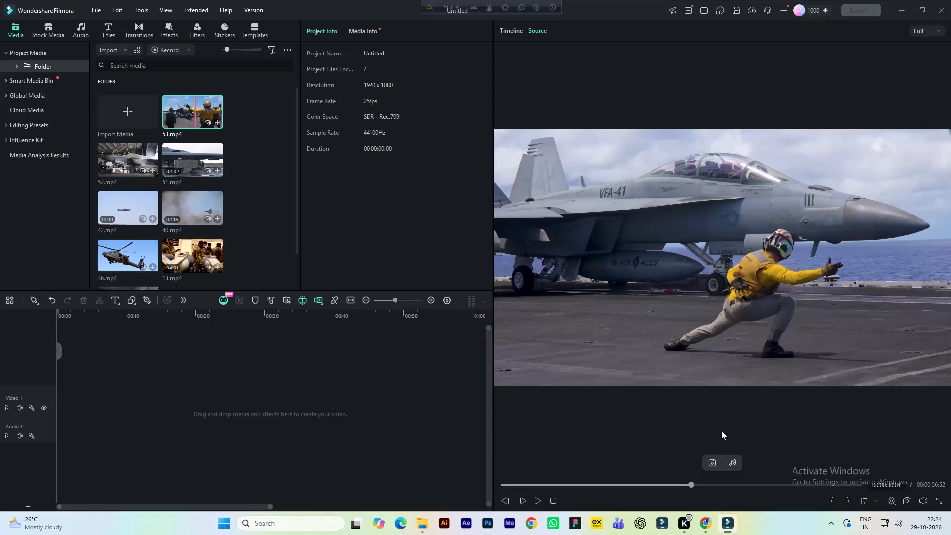
# Mark the flight-deck launch-signal section of 53.mp4 in the source preview, from about 00:00:29:13 to 00:00:31:54.
pyautogui.click(689, 485)
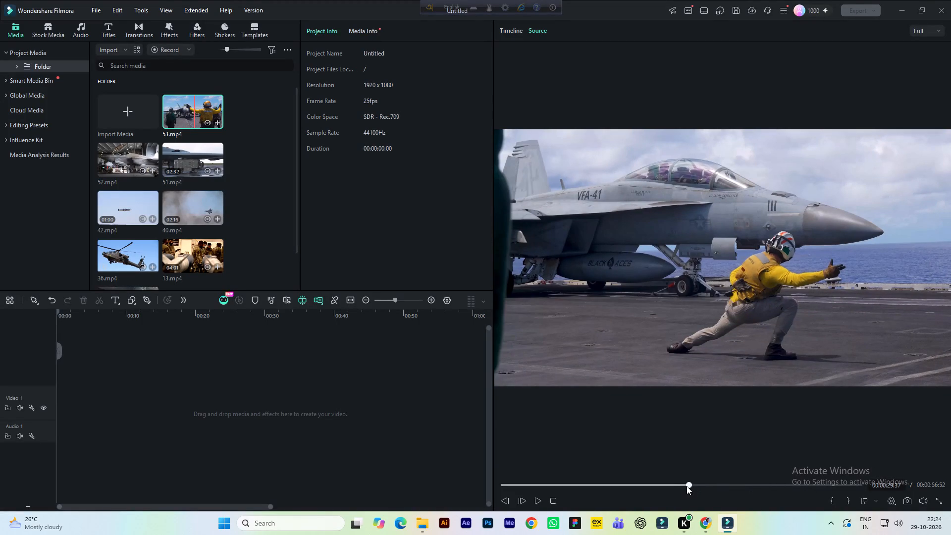
pyautogui.click(687, 486)
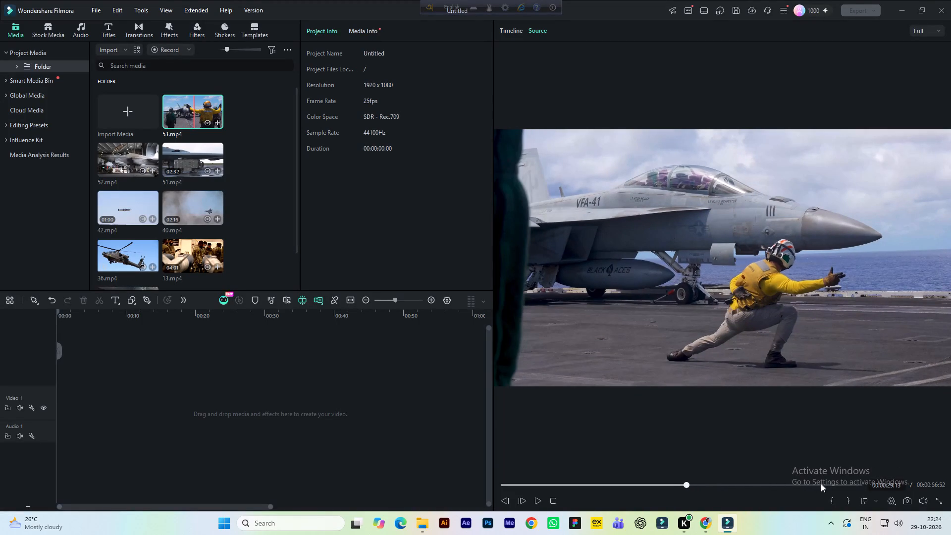
pyautogui.click(834, 498)
pyautogui.press('space')
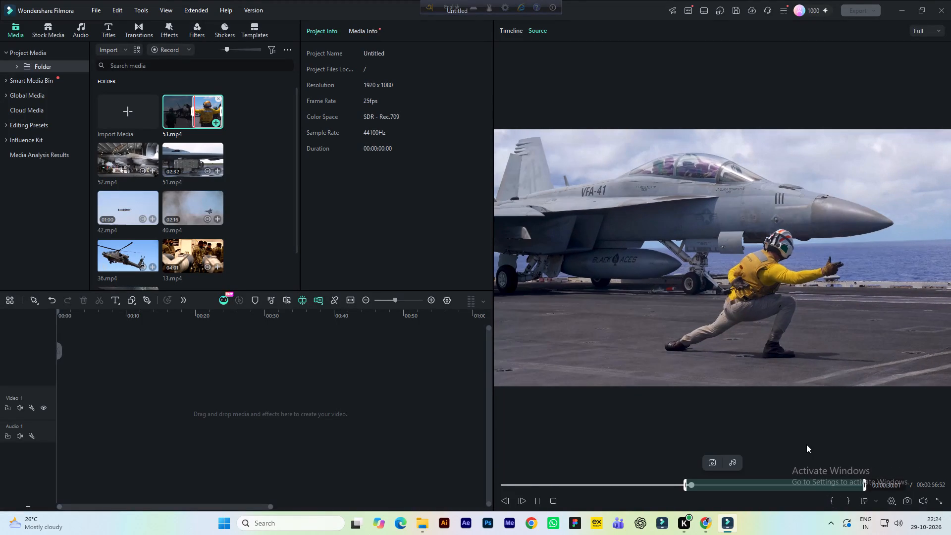
pyautogui.press('space')
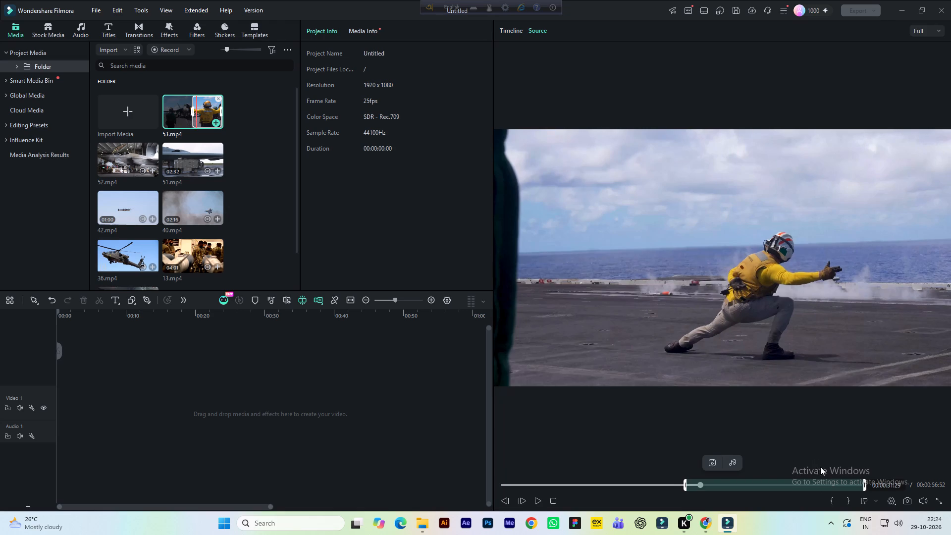
pyautogui.press('space')
pyautogui.press('space')
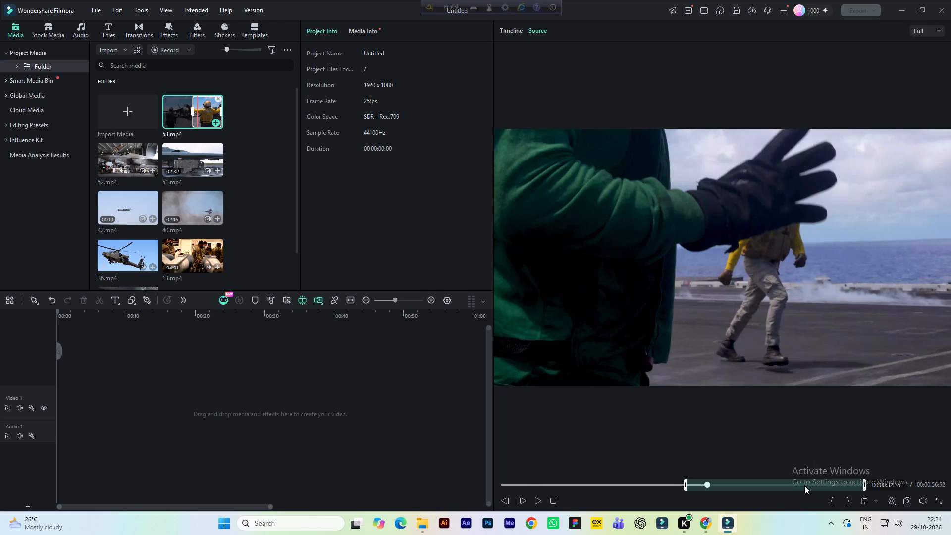
pyautogui.click(703, 485)
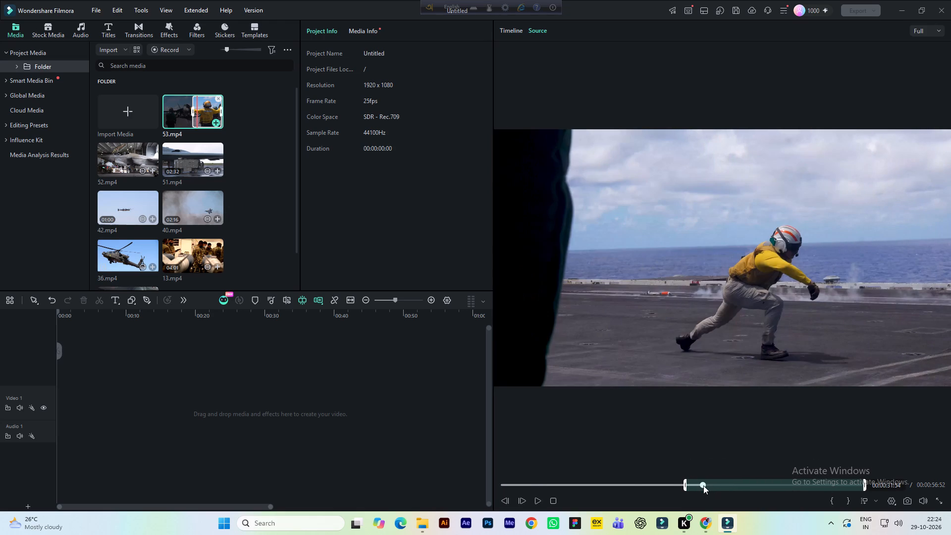
pyautogui.click(850, 500)
# Place the marked section at the start of the Video 1 track, keeping the current 1920x1080 25fps project settings.
pyautogui.moveTo(728, 342); pyautogui.dragTo(669, 362)
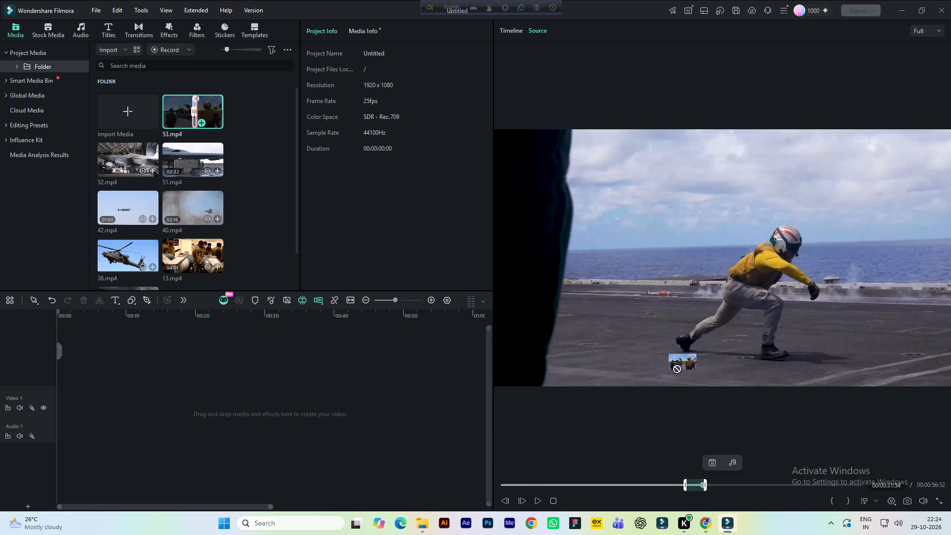
pyautogui.moveTo(669, 362); pyautogui.dragTo(196, 422)
pyautogui.click(511, 280)
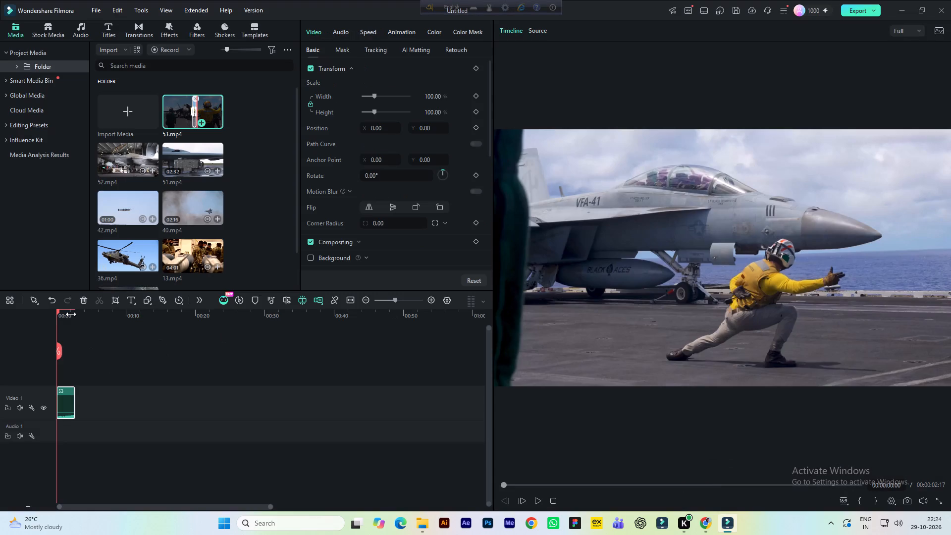
# Play back the launch-signal clip on the timeline from its beginning.
pyautogui.click(69, 313)
pyautogui.moveTo(69, 311); pyautogui.dragTo(55, 316)
pyautogui.press('space')
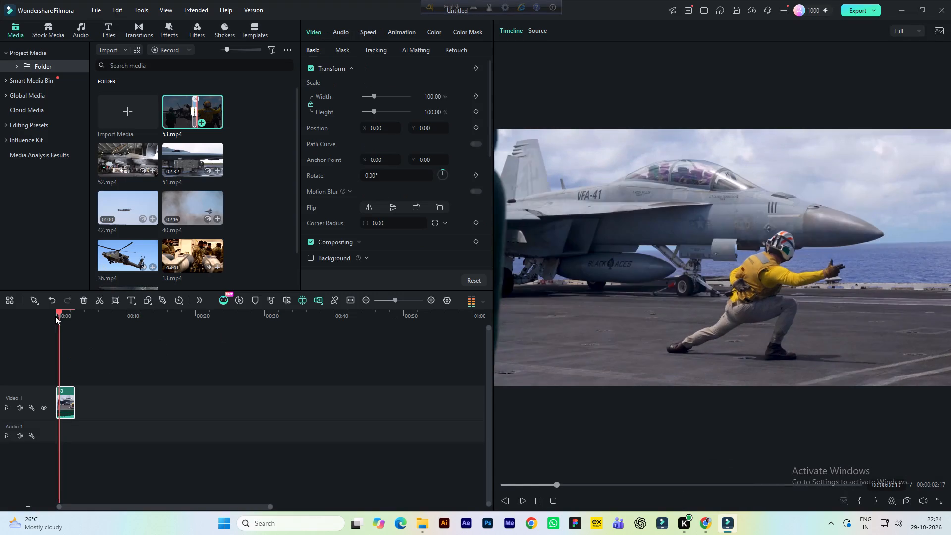
pyautogui.press('space')
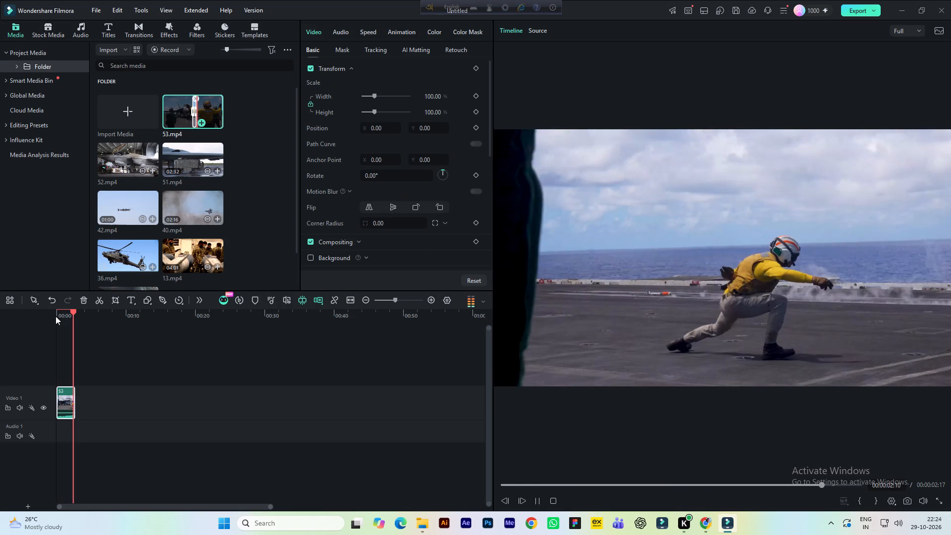
# Save the project in the AAAA folder under the name safege.
pyautogui.hotkey('ctrl', 's')
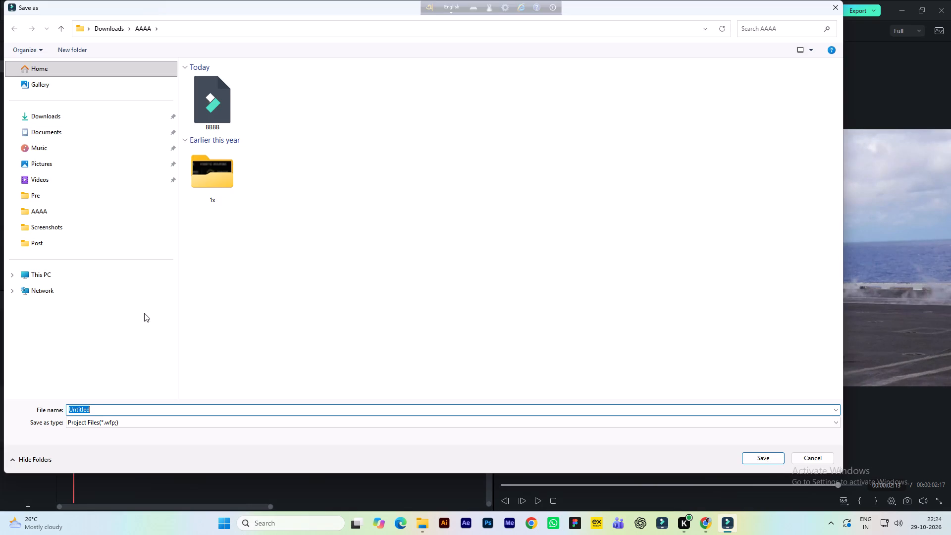
pyautogui.click(101, 405)
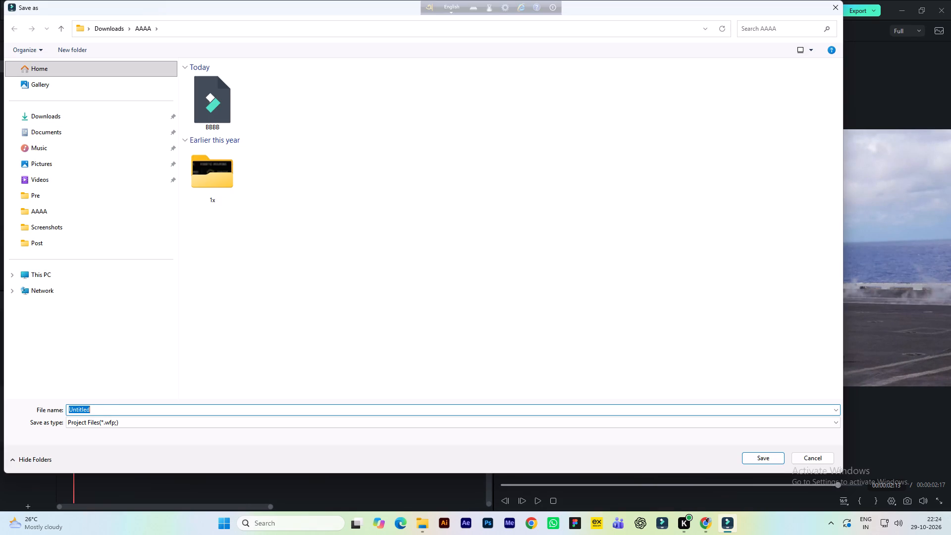
pyautogui.click(109, 409)
pyautogui.moveTo(109, 410); pyautogui.dragTo(43, 412)
pyautogui.write('safege')
pyautogui.press('Return')
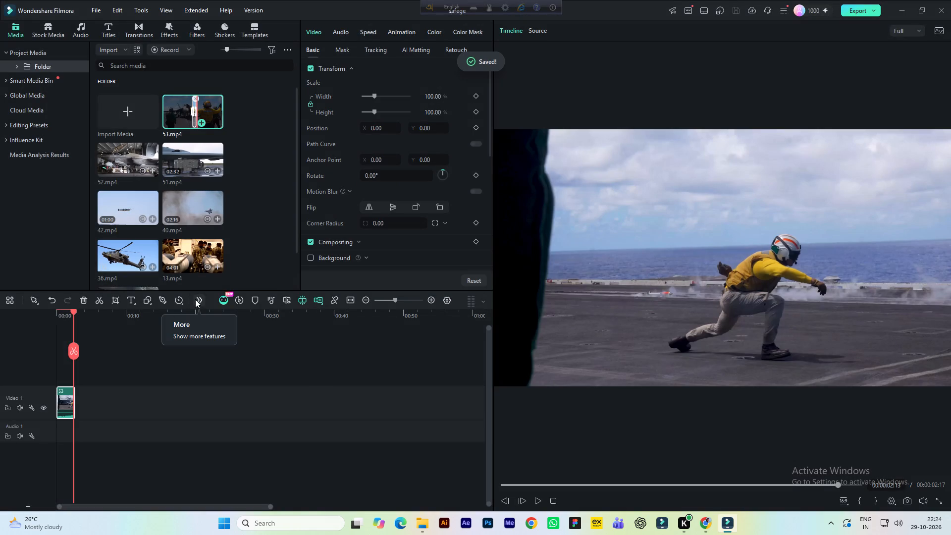
# Mark the section of source clip 53.mp4 where the jet speeds across the deck, from about 37 to 39 seconds.
pyautogui.click(545, 34)
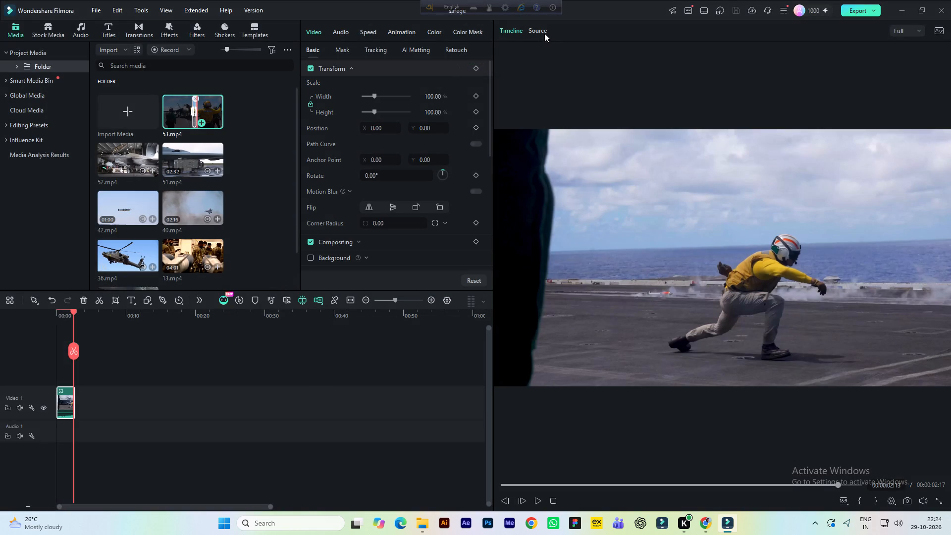
pyautogui.click(544, 33)
pyautogui.press('space')
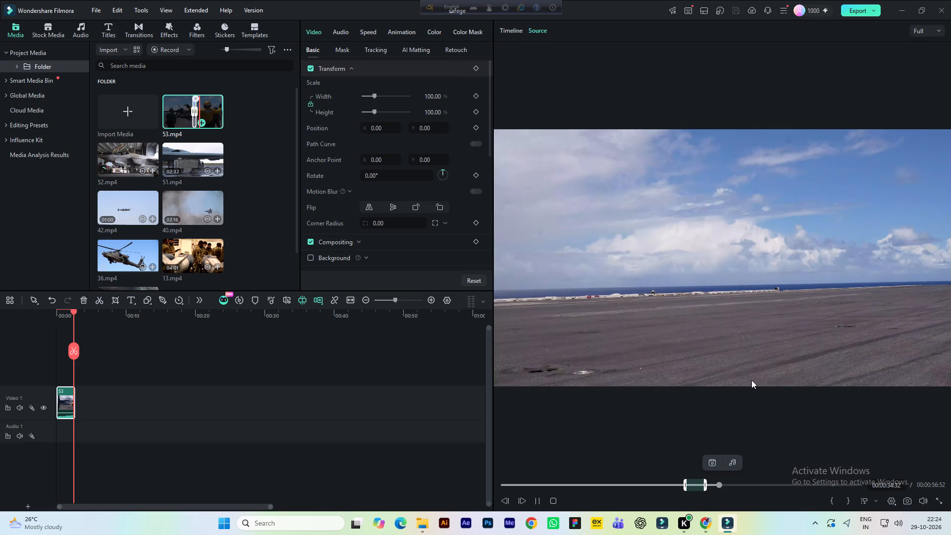
pyautogui.press('space')
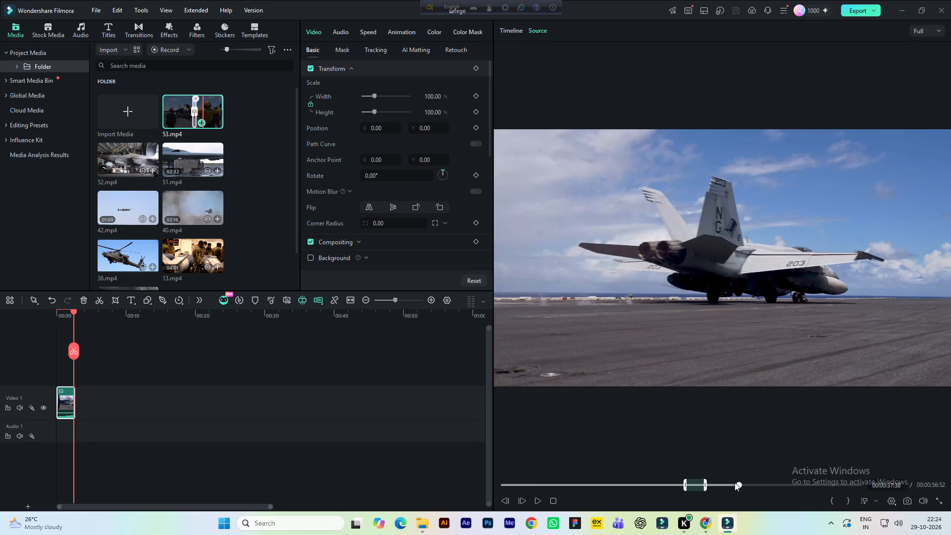
pyautogui.click(734, 485)
pyautogui.press('space')
pyautogui.press('space')
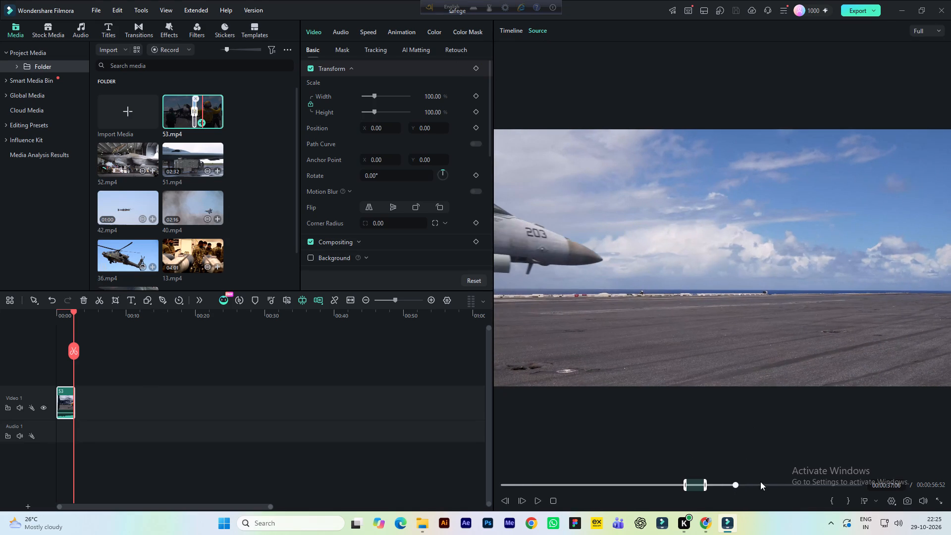
pyautogui.click(831, 502)
pyautogui.press('space')
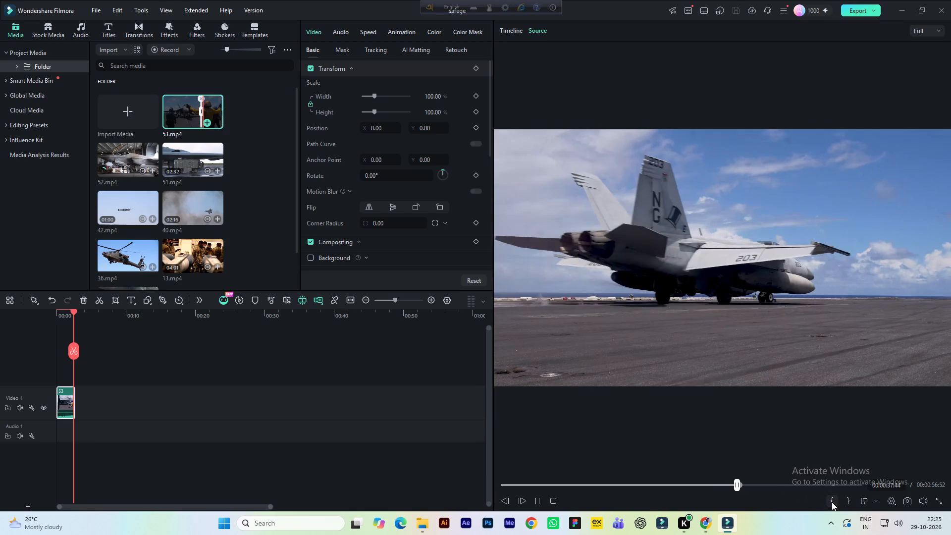
pyautogui.press('space')
pyautogui.press('space')
pyautogui.press('space')
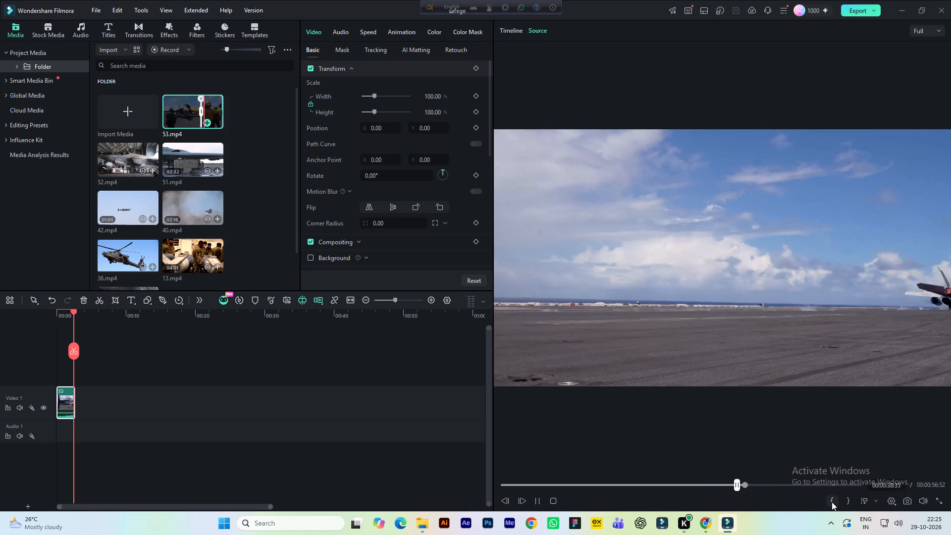
pyautogui.click(850, 500)
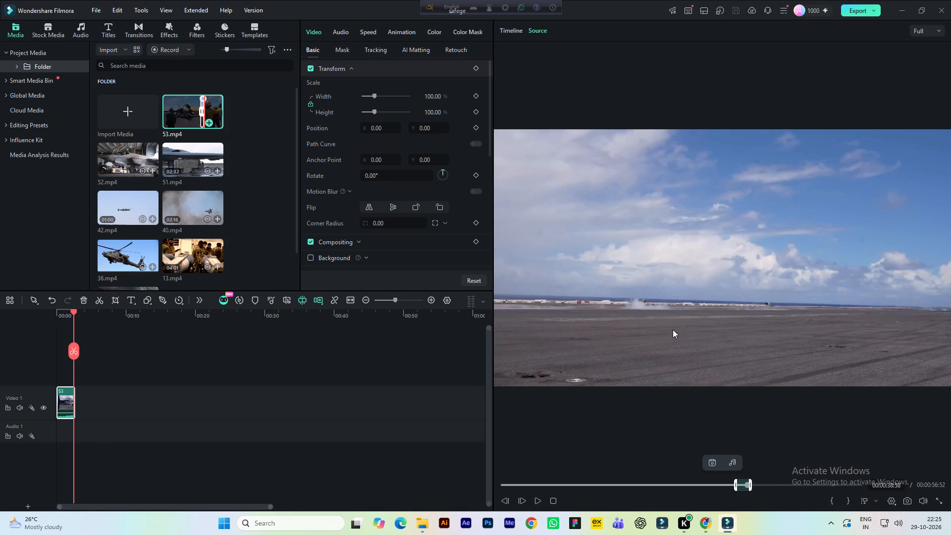
# Append the marked jet takeoff section after the first clip on Video 1, keeping the 1920x1080 25fps project settings.
pyautogui.moveTo(663, 299); pyautogui.dragTo(144, 402)
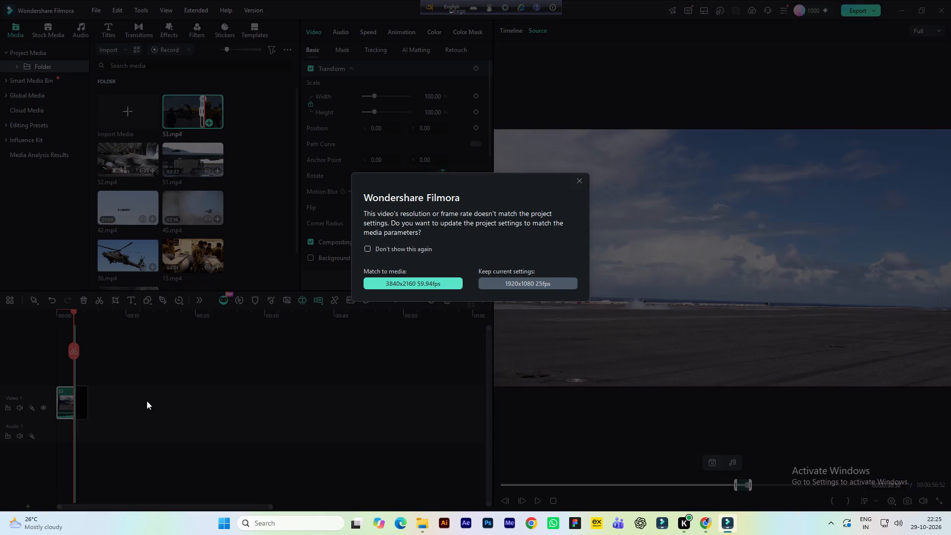
pyautogui.click(509, 280)
# Preview the appended takeoff clip on the timeline and save the project.
pyautogui.press('space')
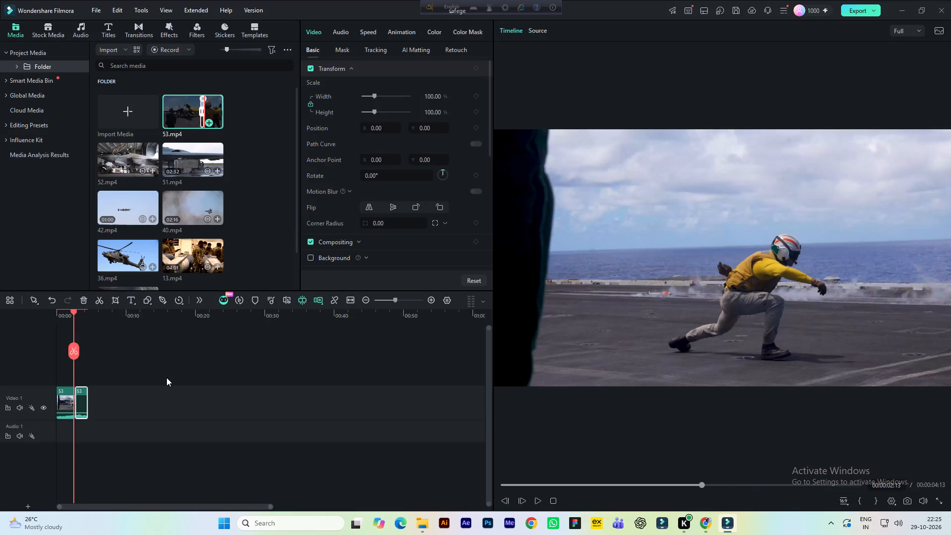
pyautogui.press('space')
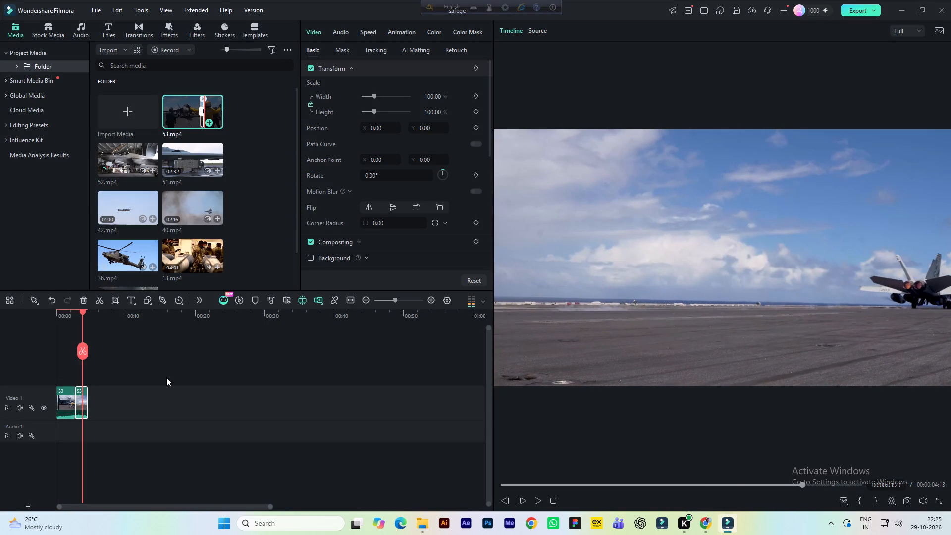
pyautogui.hotkey('ctrl', 's')
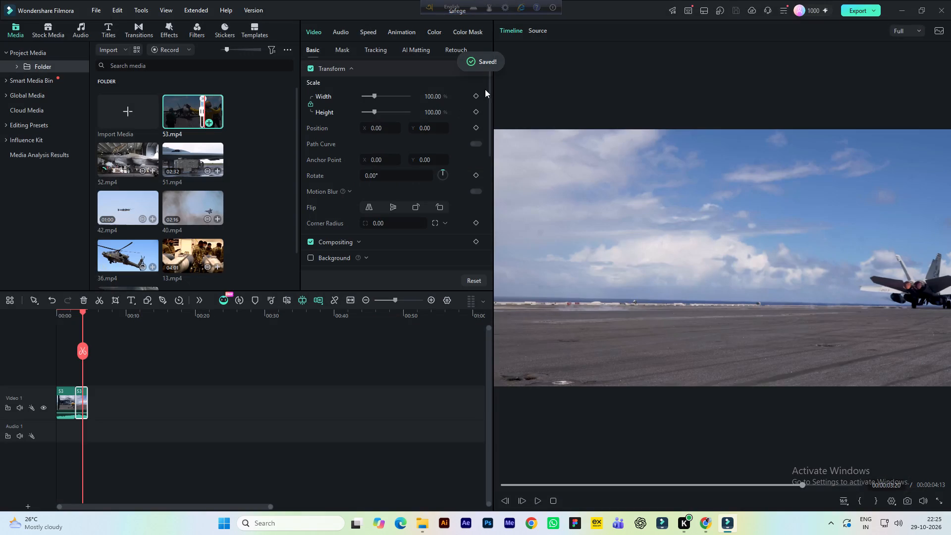
# Mark the jet landing section of source clip 53.mp4, from about 42 to 46 seconds.
pyautogui.click(536, 29)
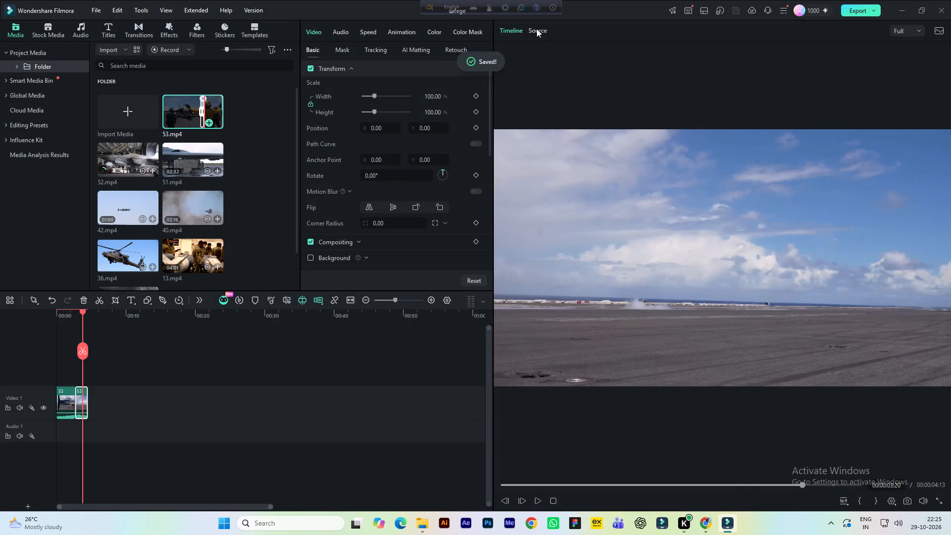
pyautogui.press('space')
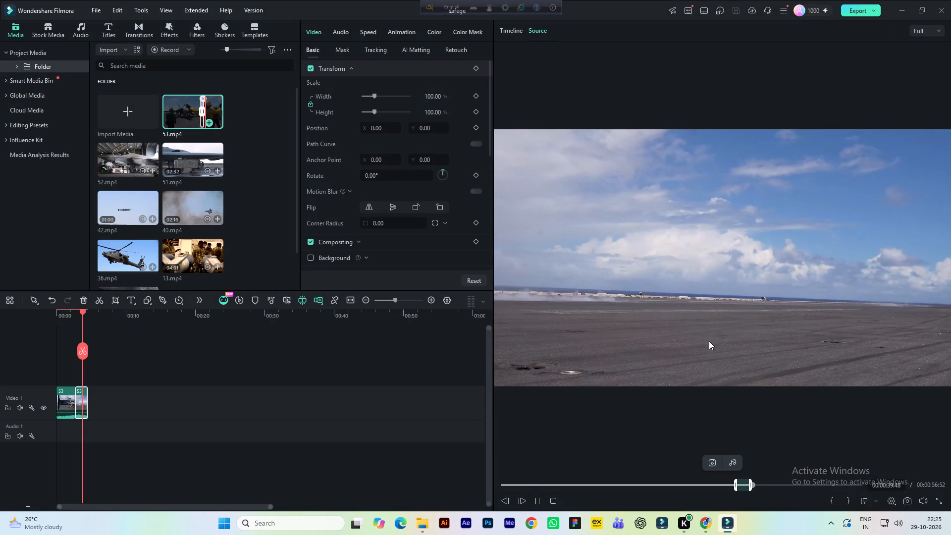
pyautogui.press('space')
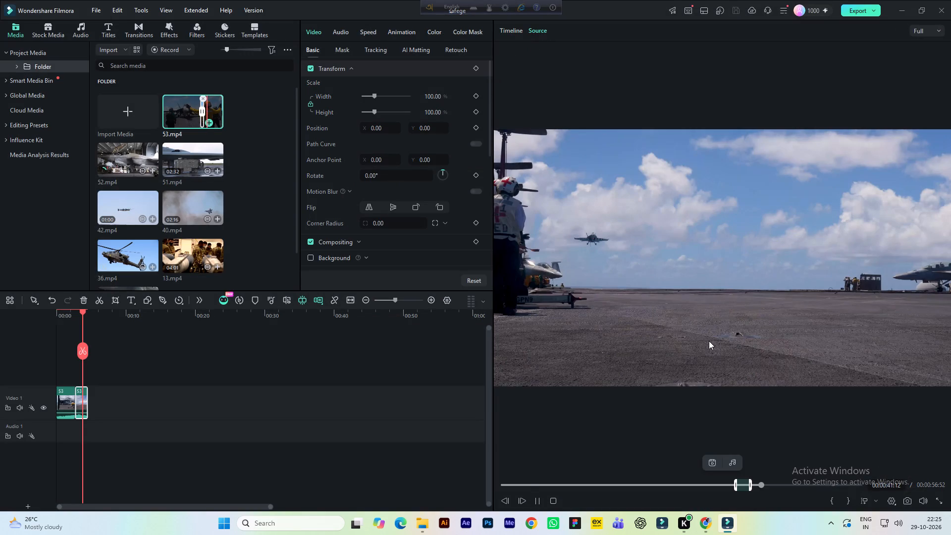
pyautogui.click(829, 503)
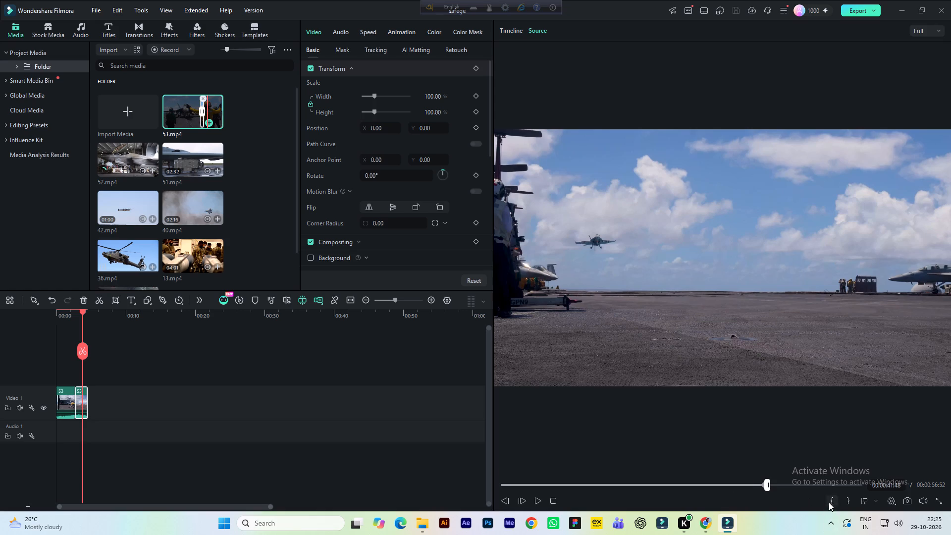
pyautogui.press('space')
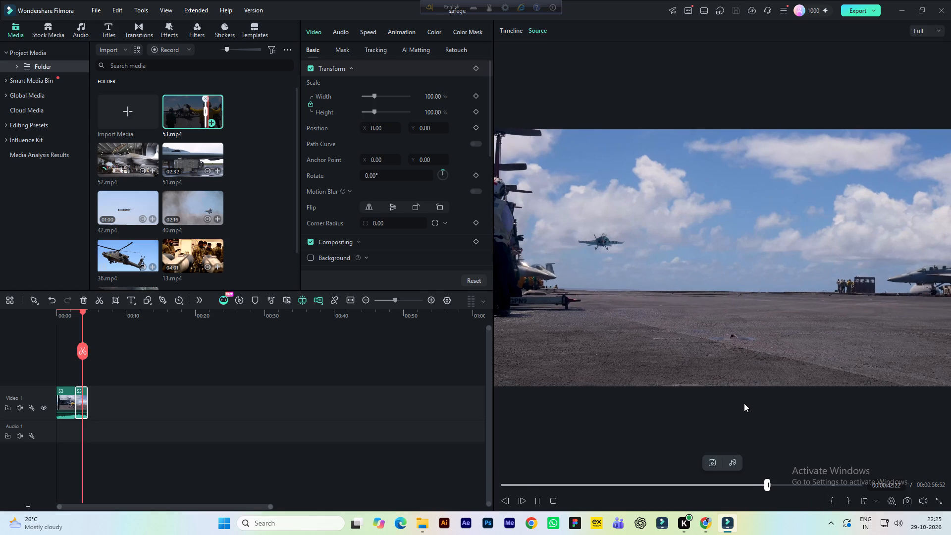
pyautogui.press('space')
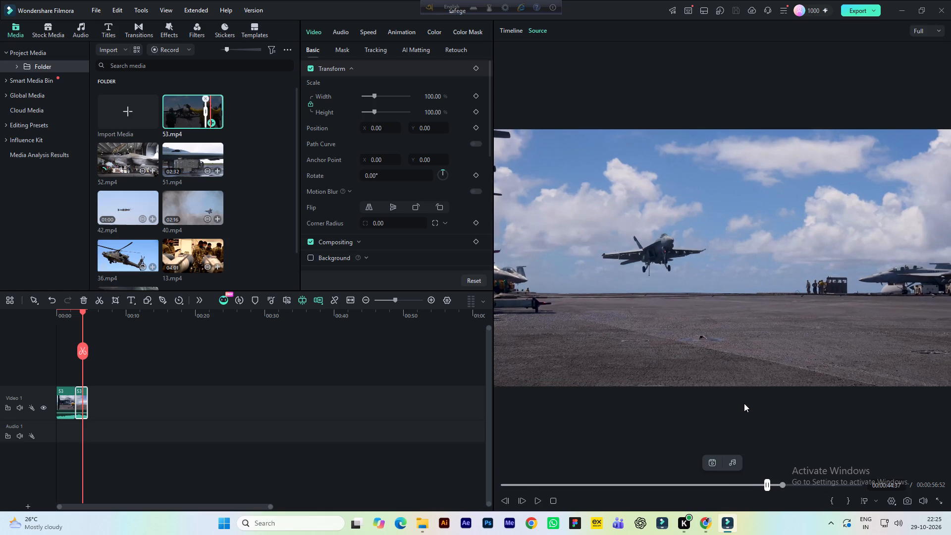
pyautogui.press('space')
pyautogui.press('space')
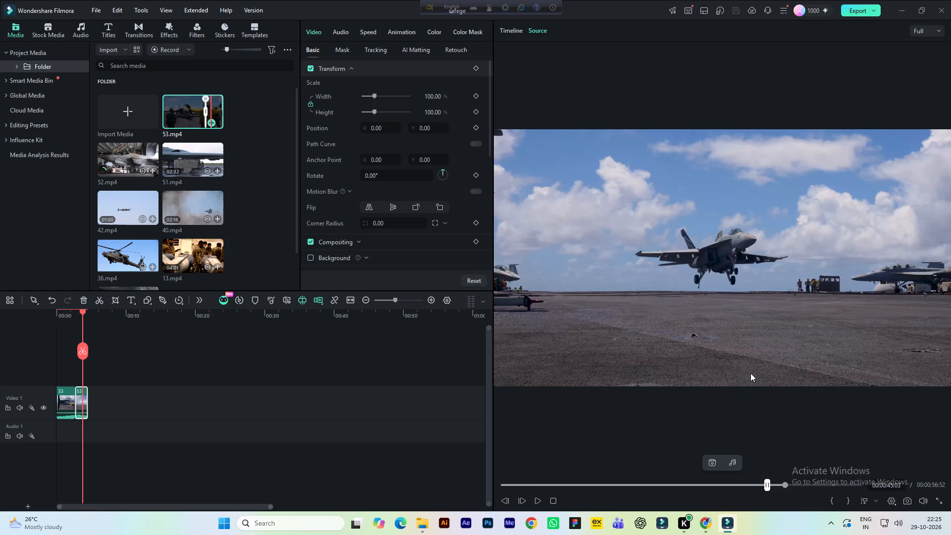
pyautogui.press('space')
pyautogui.press('space')
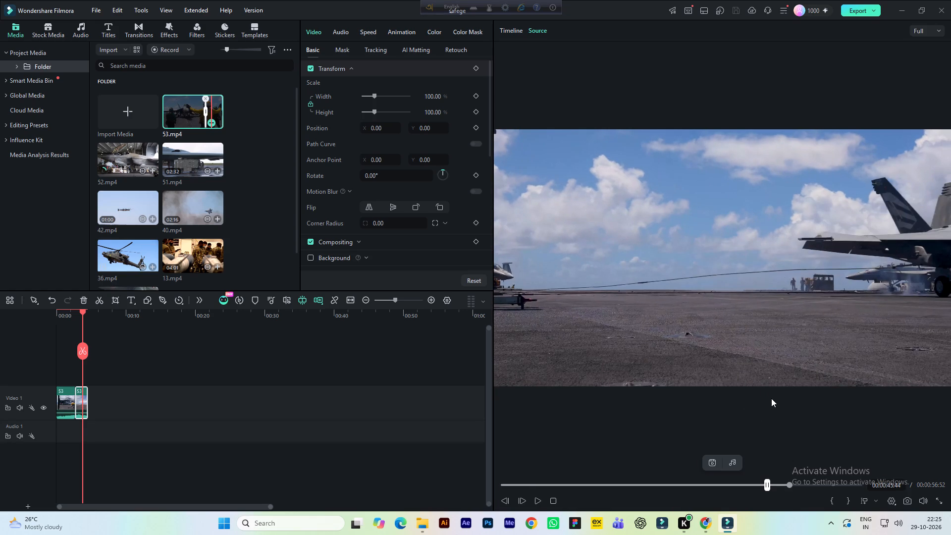
pyautogui.press('space')
pyautogui.press('space')
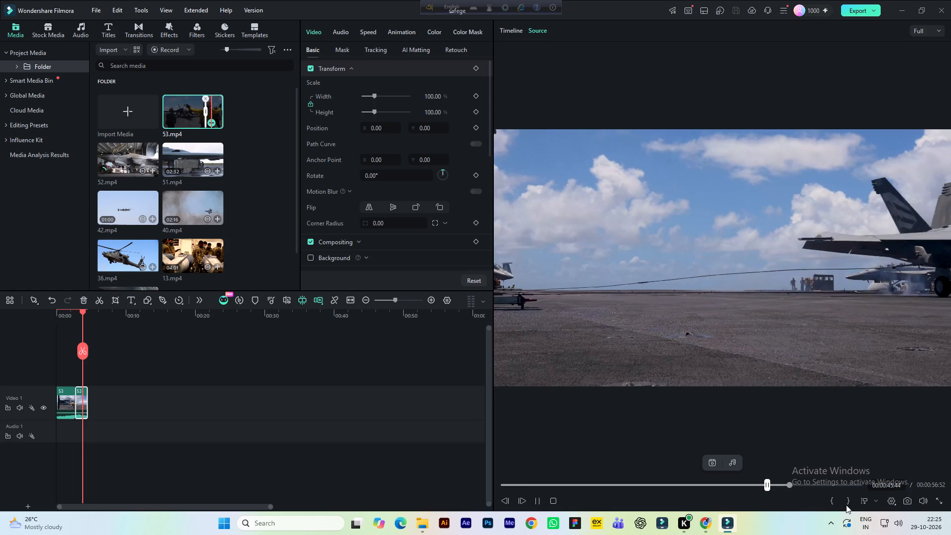
pyautogui.click(846, 505)
# Append the marked landing section after the second clip on Video 1, keeping the current project settings.
pyautogui.moveTo(612, 294); pyautogui.dragTo(180, 415)
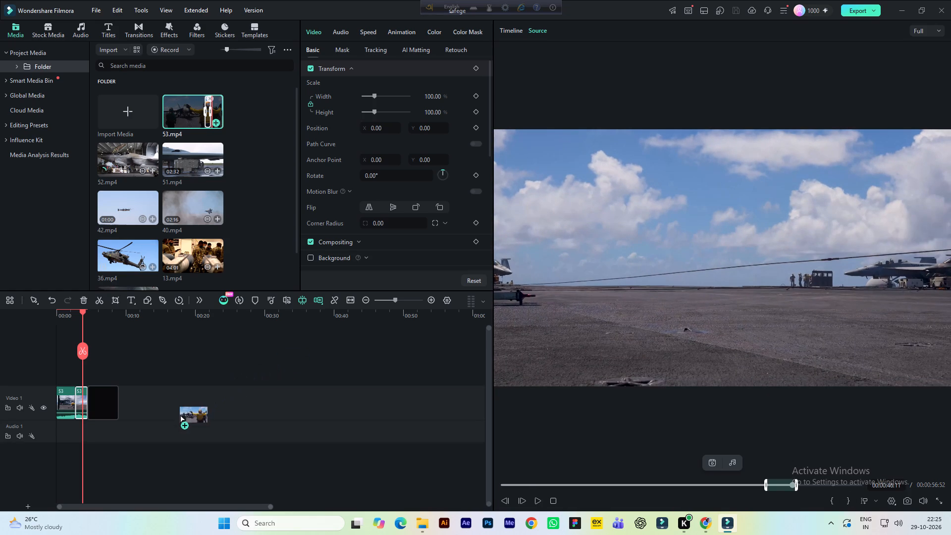
pyautogui.click(516, 281)
# Preview the appended landing clip on the timeline and save the project.
pyautogui.press('space')
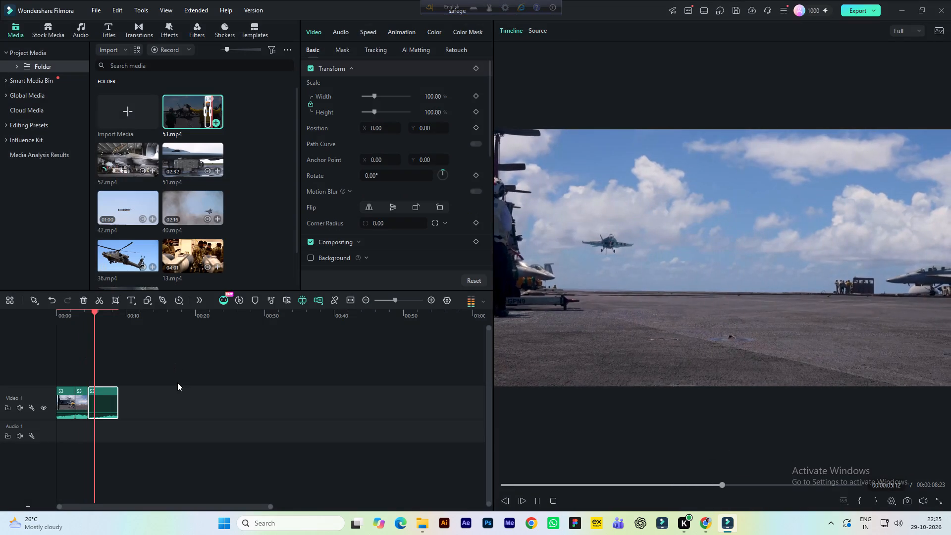
pyautogui.press('space')
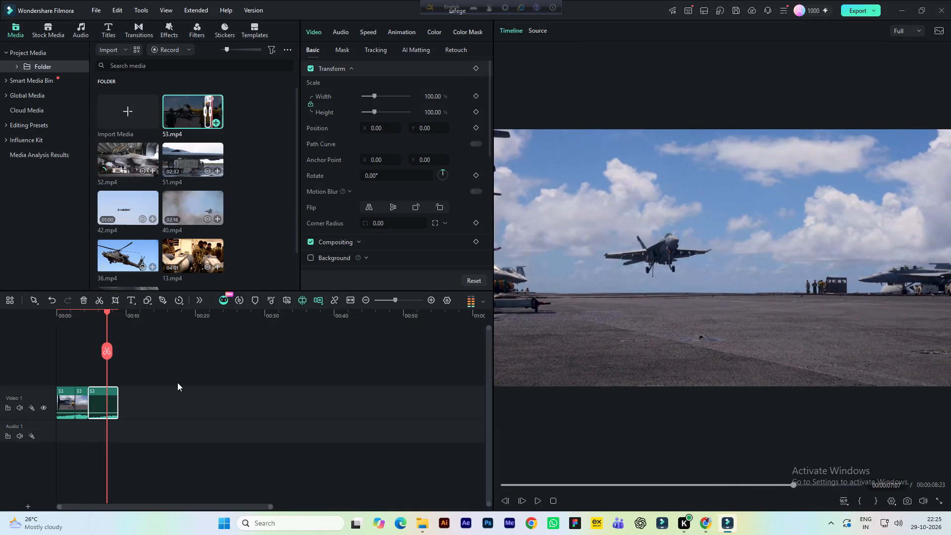
pyautogui.press('space')
pyautogui.press('space')
pyautogui.press('space')
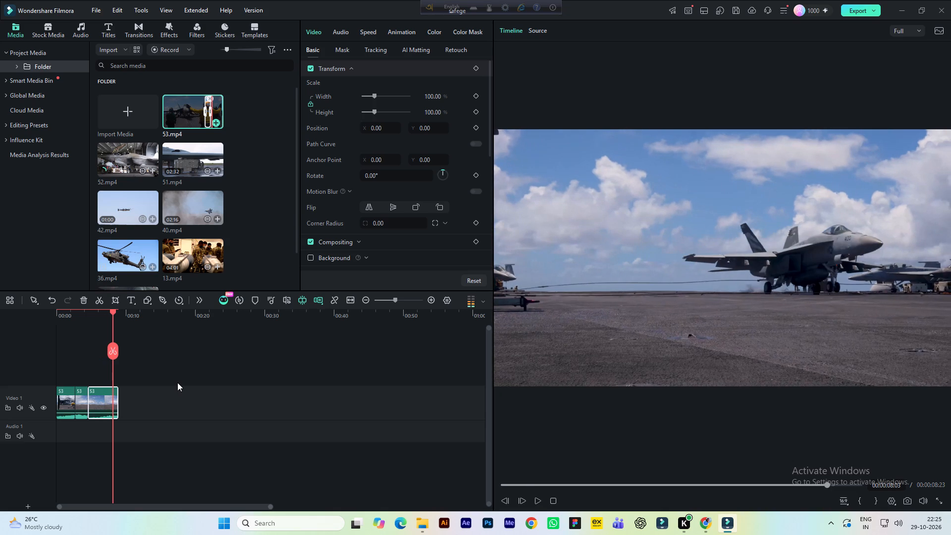
pyautogui.press('space')
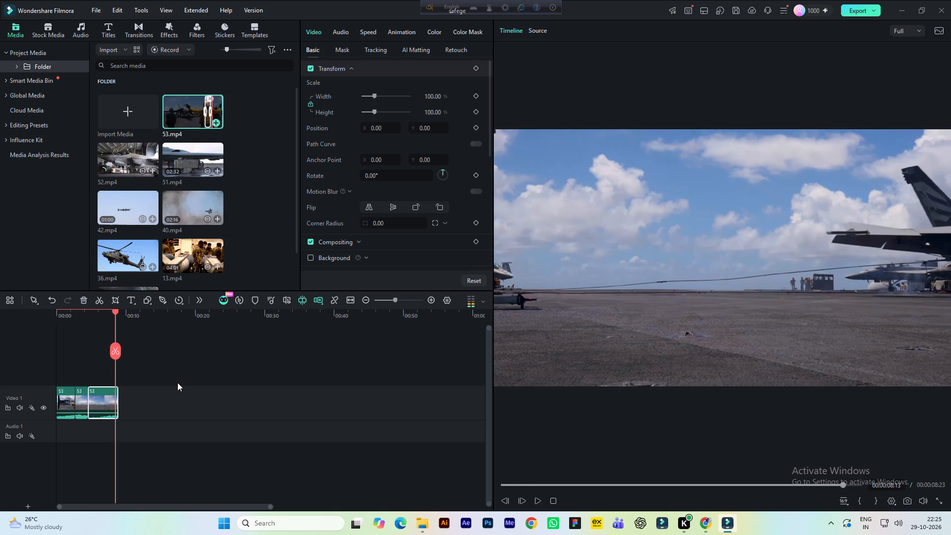
pyautogui.hotkey('ctrl', 's')
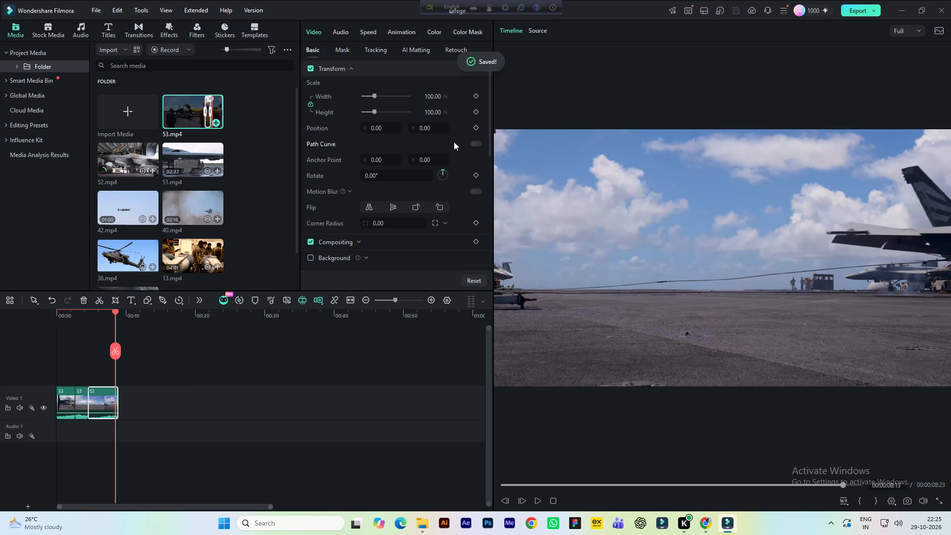
# Mark the section of source clip 53.mp4 showing the crewman by the stopped jet, from about 50 to 55 seconds.
pyautogui.click(537, 29)
pyautogui.press('space')
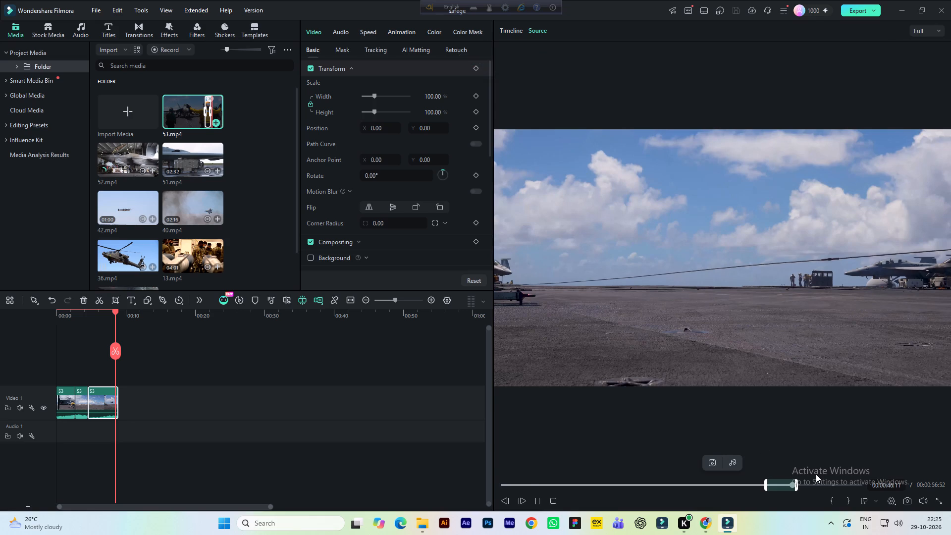
pyautogui.press('space')
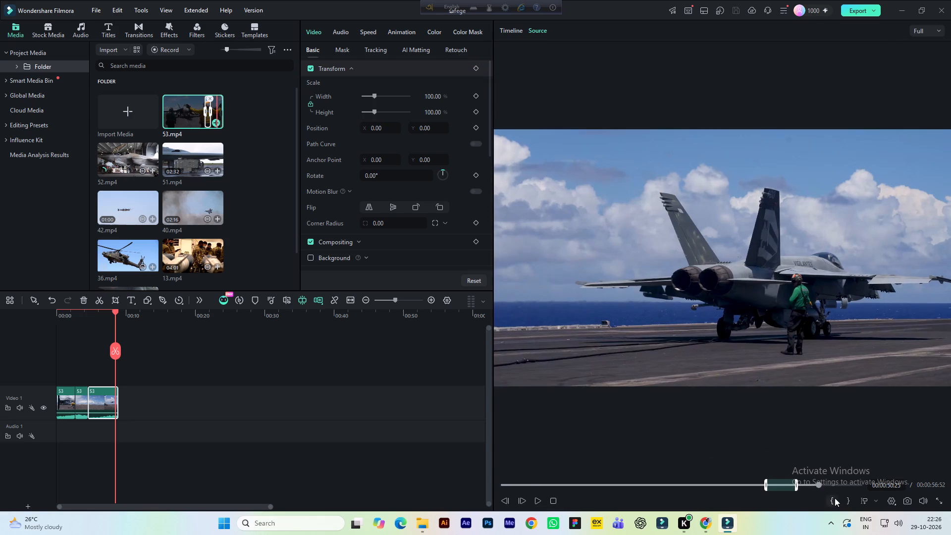
pyautogui.click(834, 499)
pyautogui.press('space')
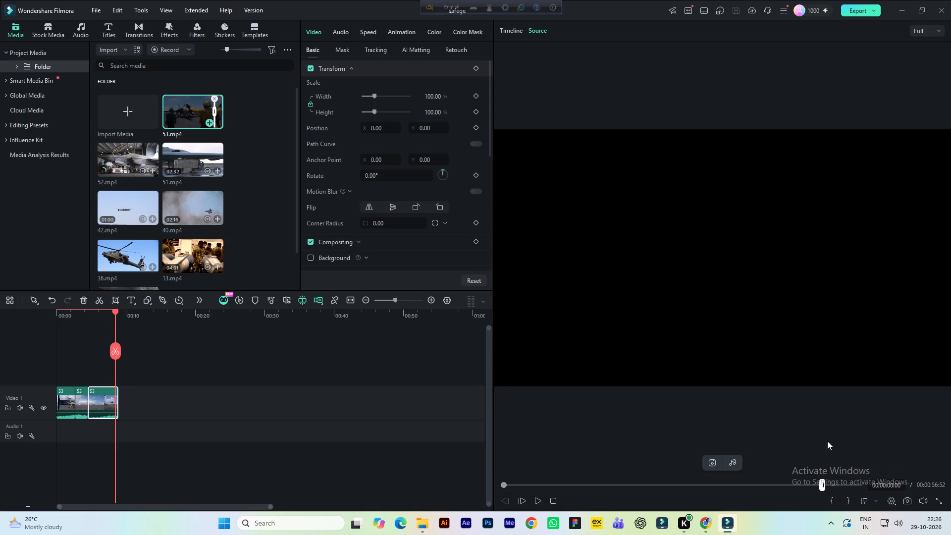
pyautogui.click(847, 485)
pyautogui.click(851, 484)
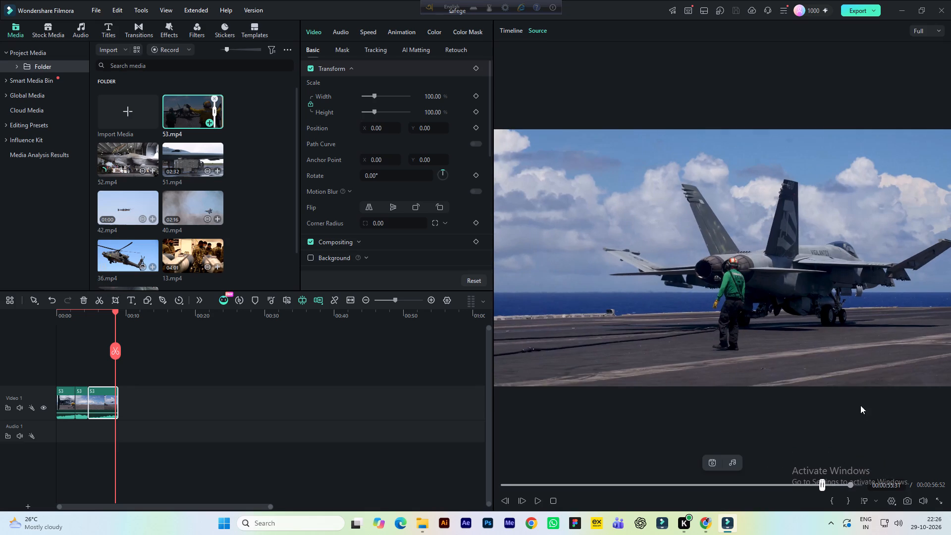
pyautogui.click(848, 503)
# Append the marked section after the third clip on Video 1, keeping the 1920x1080 25fps project settings, and preview it.
pyautogui.moveTo(773, 301); pyautogui.dragTo(761, 305)
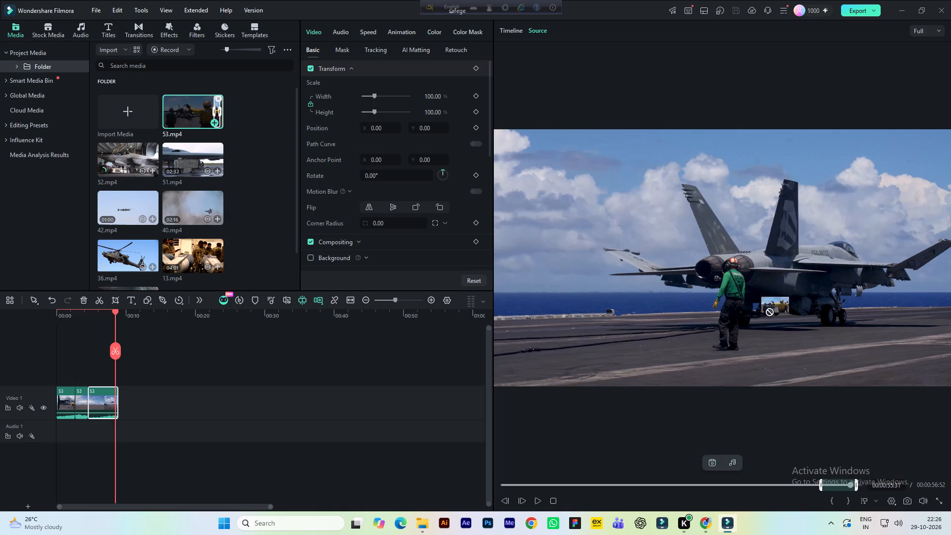
pyautogui.moveTo(761, 305); pyautogui.dragTo(177, 399)
pyautogui.click(541, 283)
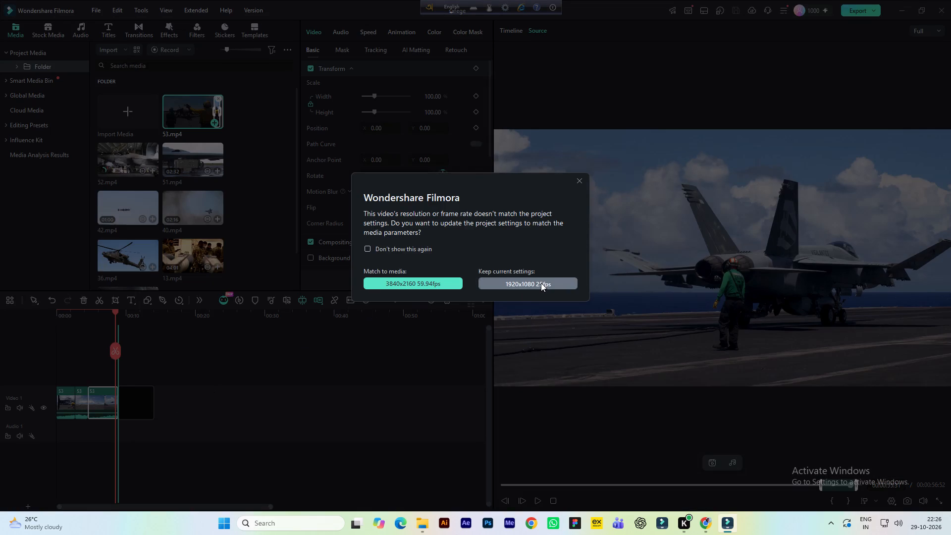
pyautogui.press('space')
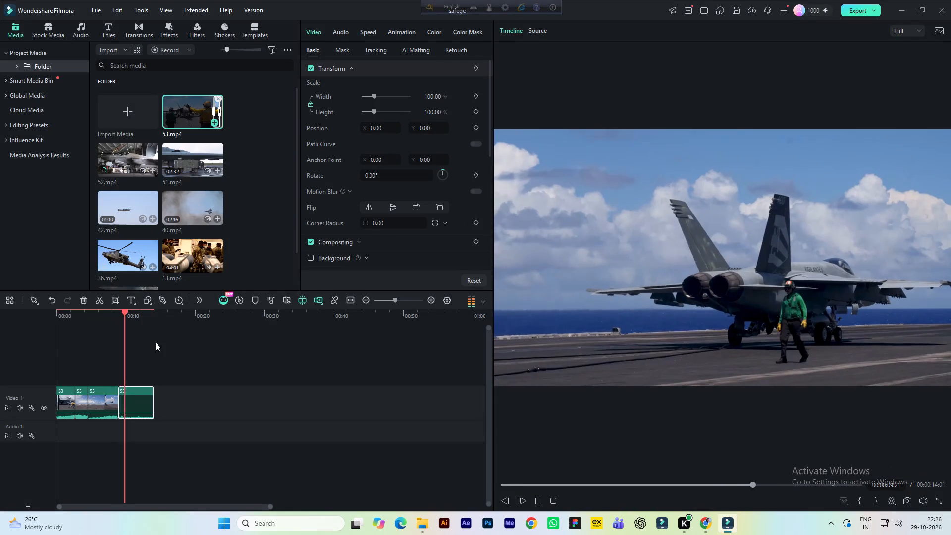
pyautogui.press('space')
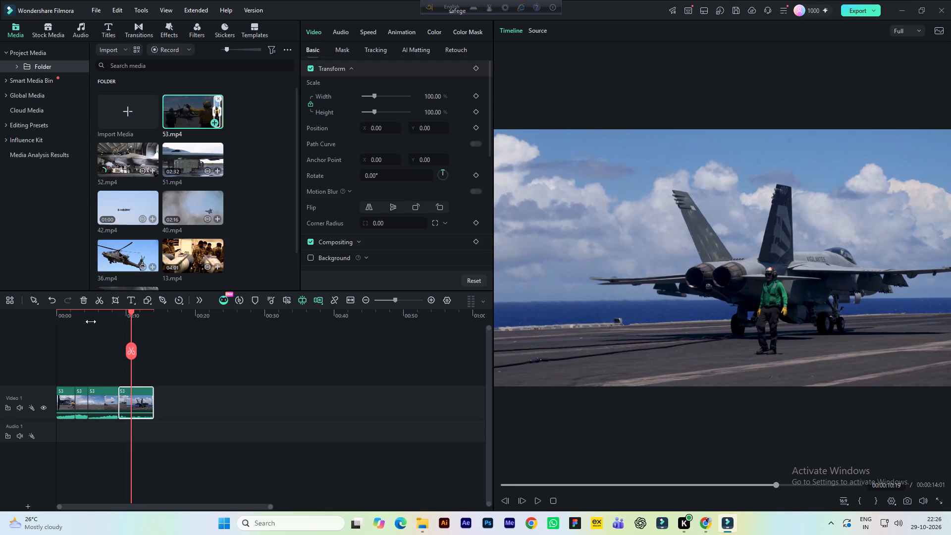
# Set the first timeline clip's brightness to 3 and its contrast to 32 in the basic colour settings.
pyautogui.click(64, 310)
pyautogui.click(66, 397)
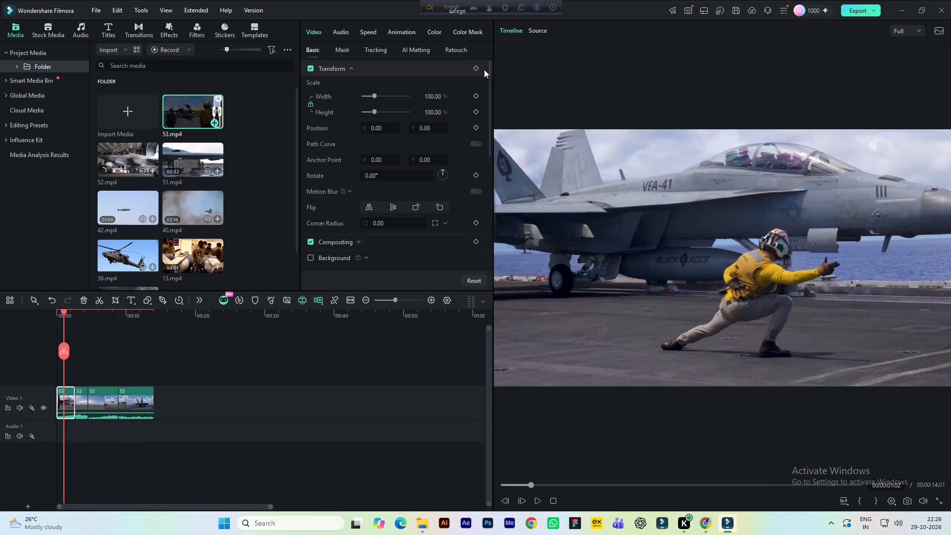
pyautogui.click(409, 48)
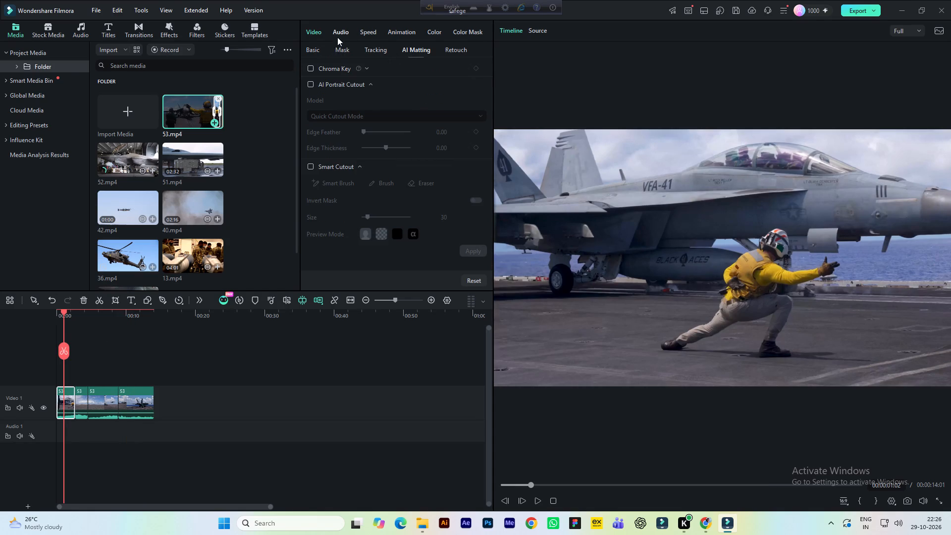
pyautogui.click(435, 32)
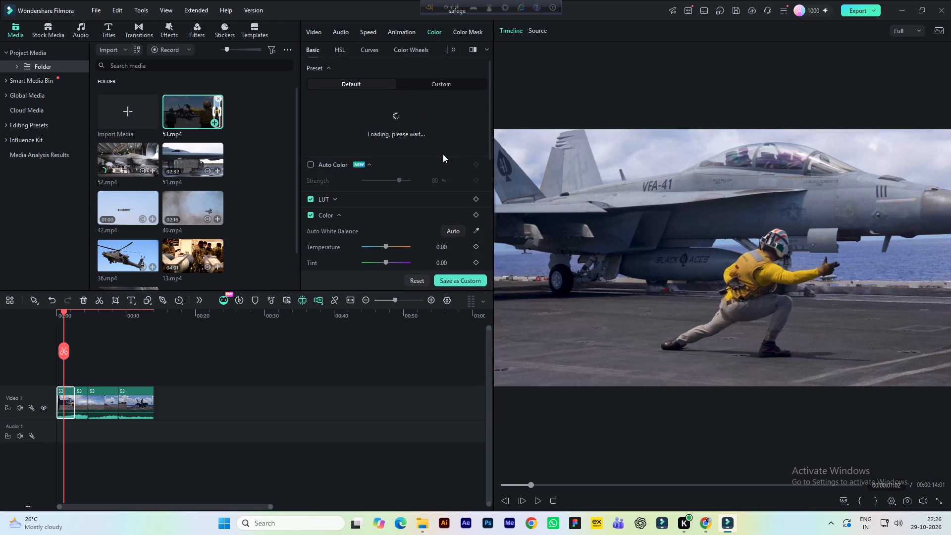
pyautogui.scroll(-5, 435, 177)
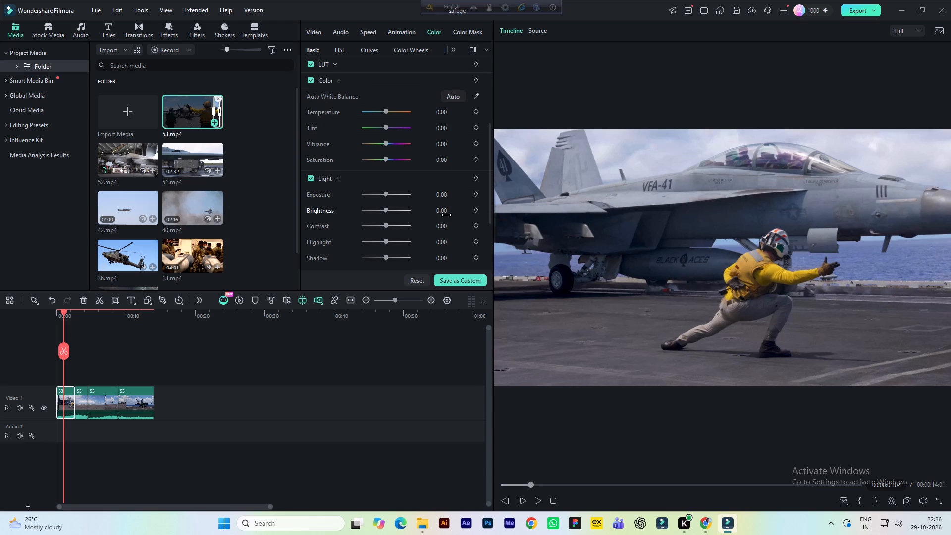
pyautogui.click(444, 210)
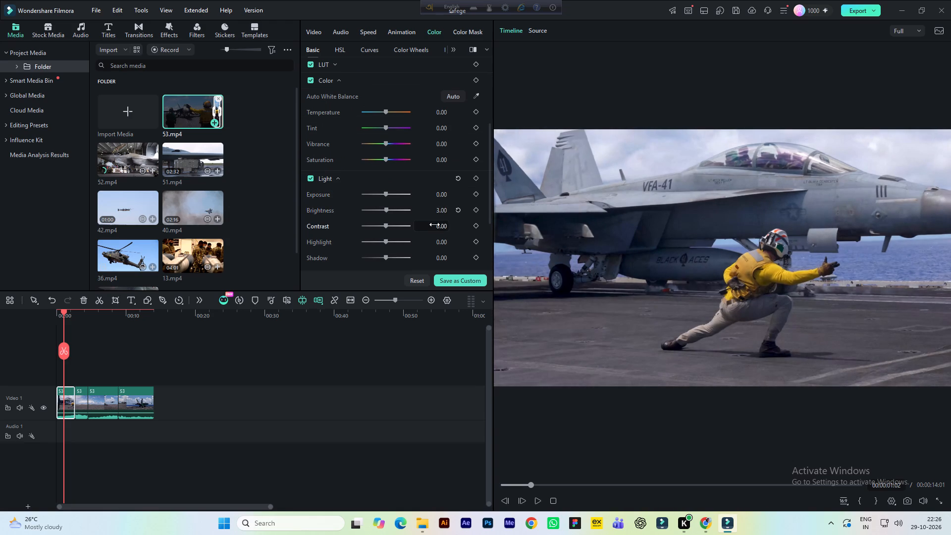
pyautogui.click(433, 225)
# Adjust the first clip's blue range in HSL to hue -43, saturation -45 and luminance -65.
pyautogui.click(342, 49)
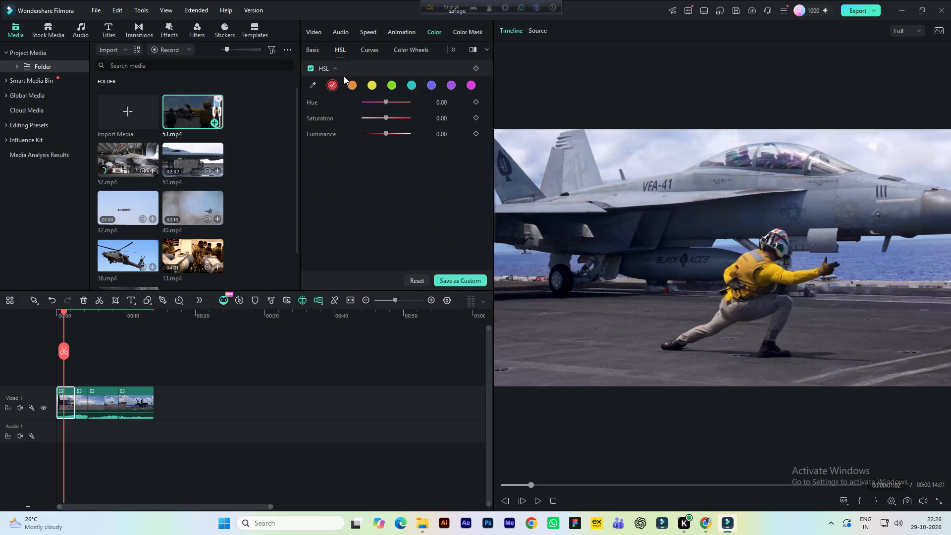
pyautogui.click(429, 85)
pyautogui.moveTo(385, 100); pyautogui.dragTo(370, 99)
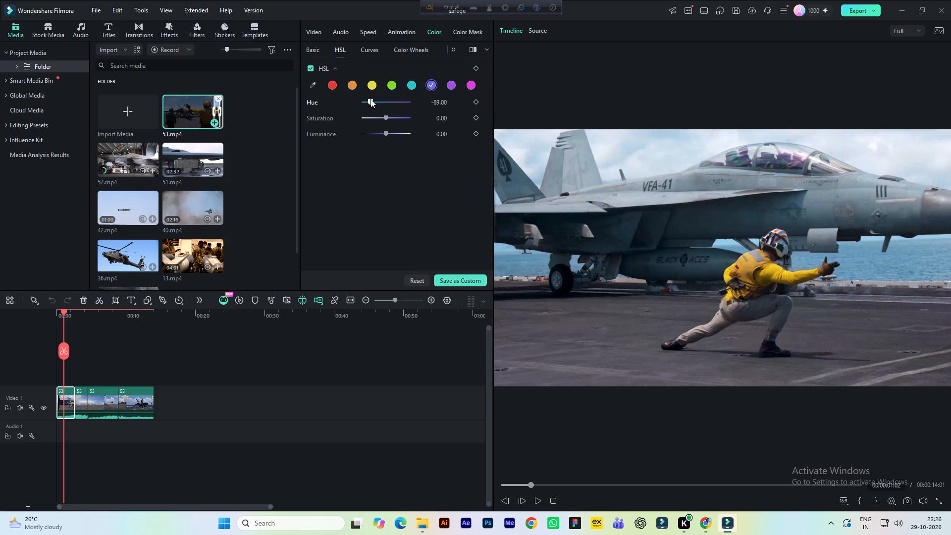
pyautogui.moveTo(370, 99); pyautogui.dragTo(376, 99)
pyautogui.moveTo(385, 116); pyautogui.dragTo(378, 114)
pyautogui.moveTo(378, 114); pyautogui.dragTo(375, 110)
pyautogui.moveTo(375, 110); pyautogui.dragTo(376, 110)
pyautogui.moveTo(384, 130); pyautogui.dragTo(394, 130)
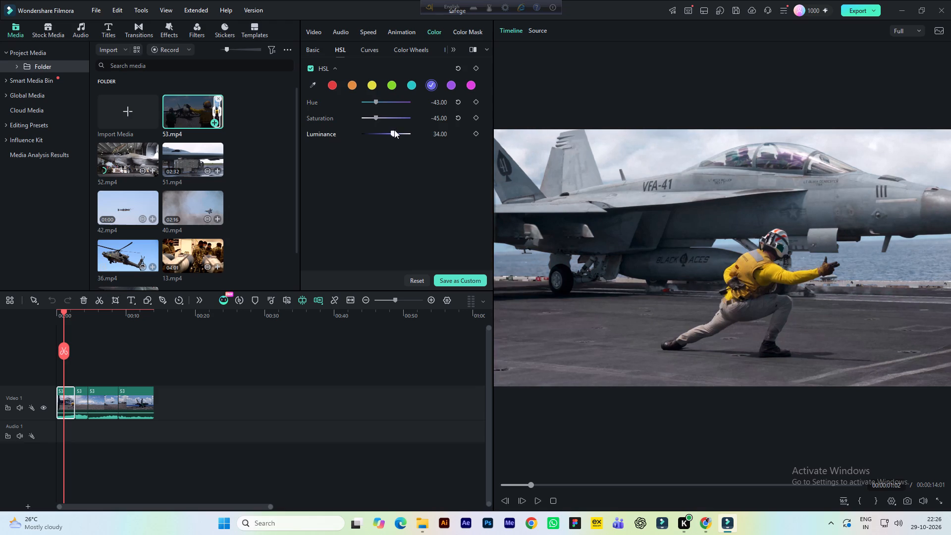
pyautogui.moveTo(394, 130); pyautogui.dragTo(359, 124)
pyautogui.moveTo(359, 124); pyautogui.dragTo(371, 128)
# Adjust the first clip's cyan range in HSL to hue 89 and luminance -41.
pyautogui.click(413, 84)
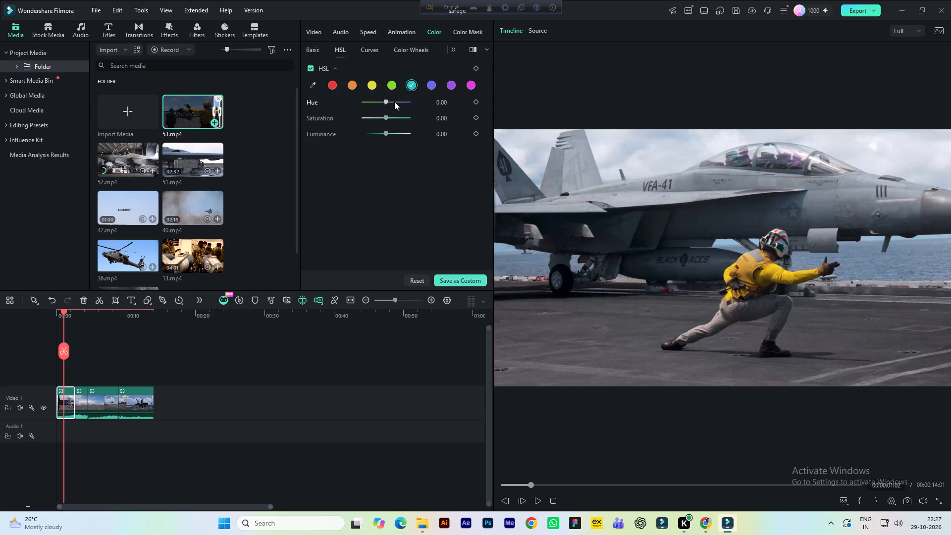
pyautogui.moveTo(396, 101); pyautogui.dragTo(406, 102)
pyautogui.moveTo(381, 132); pyautogui.dragTo(371, 132)
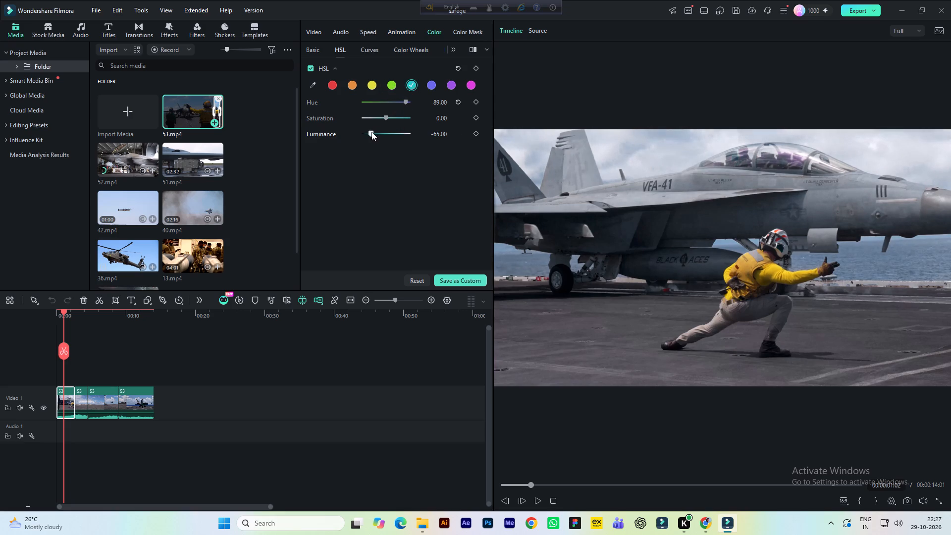
pyautogui.moveTo(371, 132); pyautogui.dragTo(377, 133)
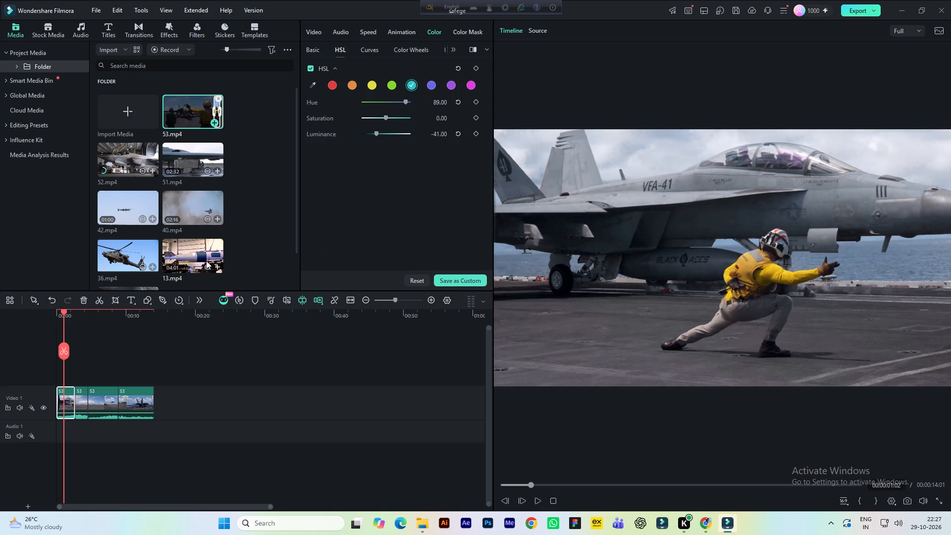
# Play the timeline from the colour-graded first clip into the second clip to compare their looks.
pyautogui.click(70, 311)
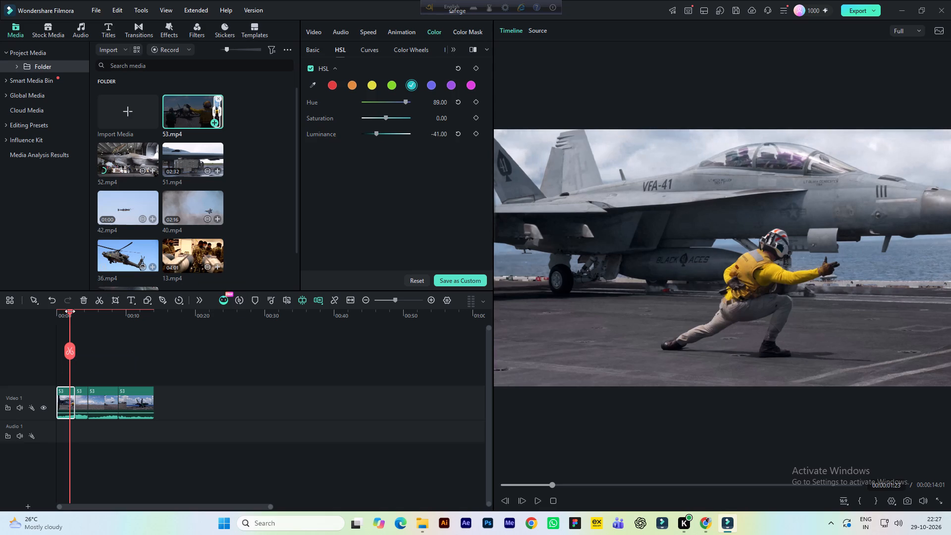
pyautogui.press('space')
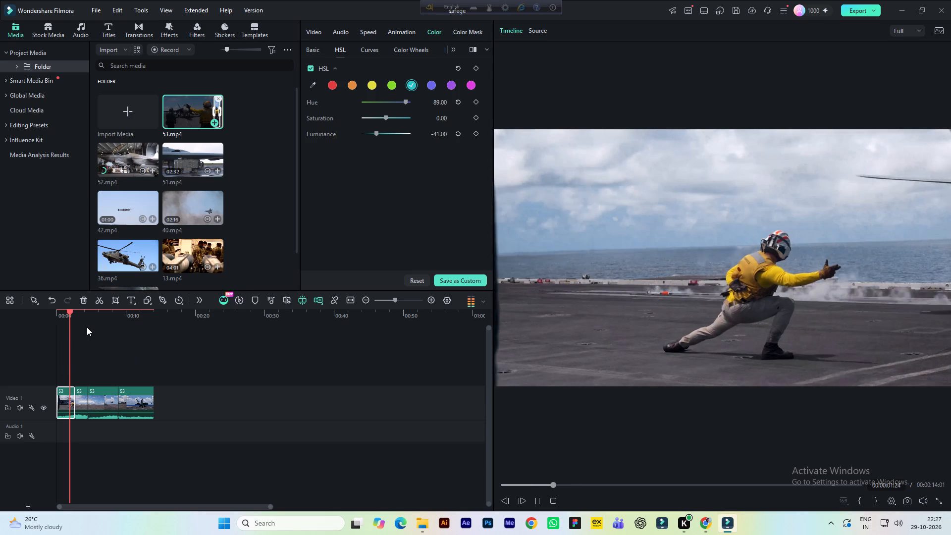
pyautogui.press('space')
pyautogui.press('space')
pyautogui.press('space')
pyautogui.press('space')
pyautogui.press('space')
pyautogui.press('space')
pyautogui.press('space')
pyautogui.press('space')
pyautogui.press('space')
pyautogui.press('space')
pyautogui.press('space')
pyautogui.press('space')
pyautogui.press('space')
pyautogui.press('space')
pyautogui.press('space')
pyautogui.press('space')
pyautogui.press('space')
pyautogui.press('space')
pyautogui.press('space')
pyautogui.press('space')
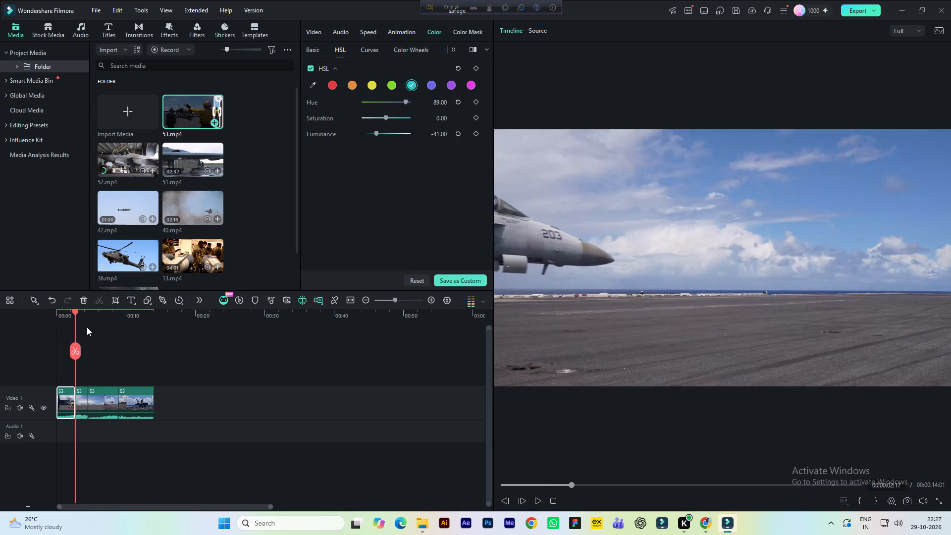
pyautogui.press('space')
pyautogui.press('space')
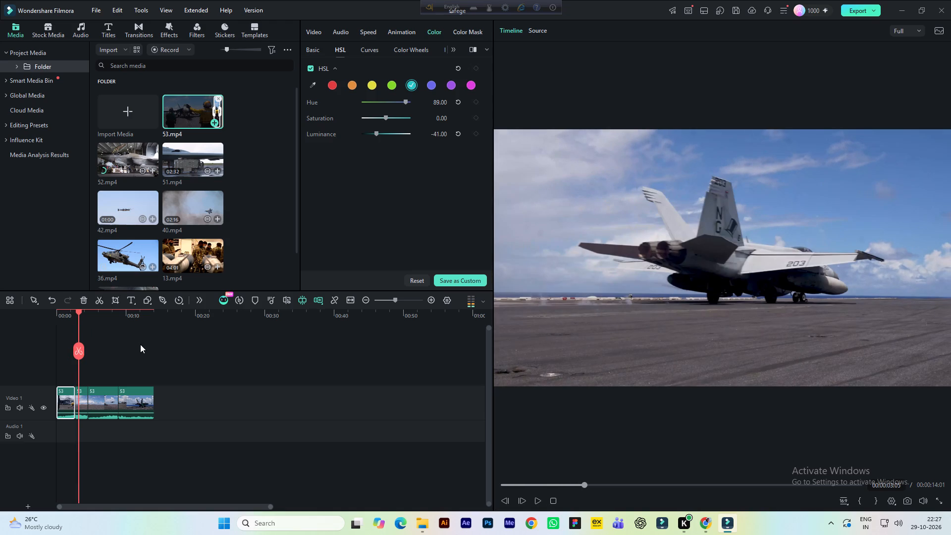
# Set the second timeline clip's brightness to -8, contrast to 15 and highlight to 22 in the basic colour settings.
pyautogui.press('space')
pyautogui.press('space')
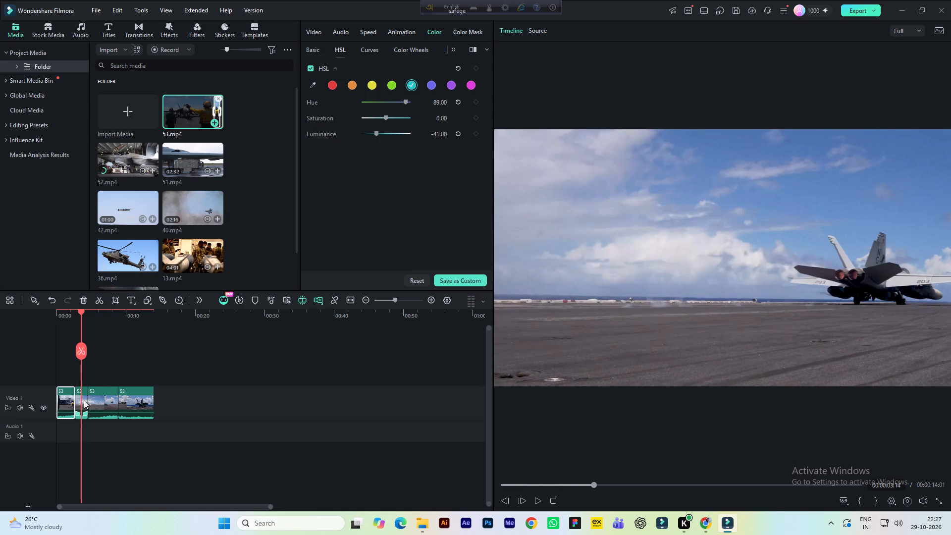
pyautogui.click(84, 400)
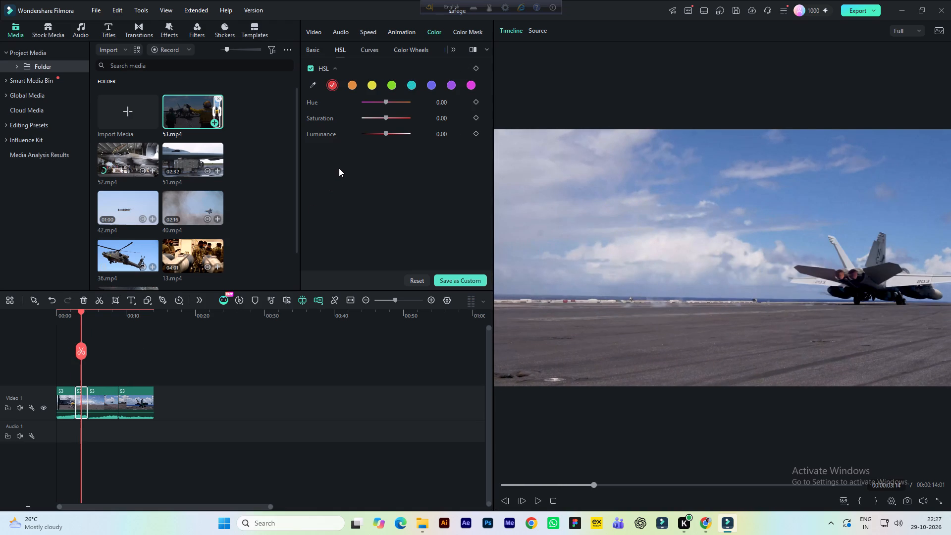
pyautogui.click(311, 34)
pyautogui.scroll(-2, 407, 143)
pyautogui.scroll(1, 386, 103)
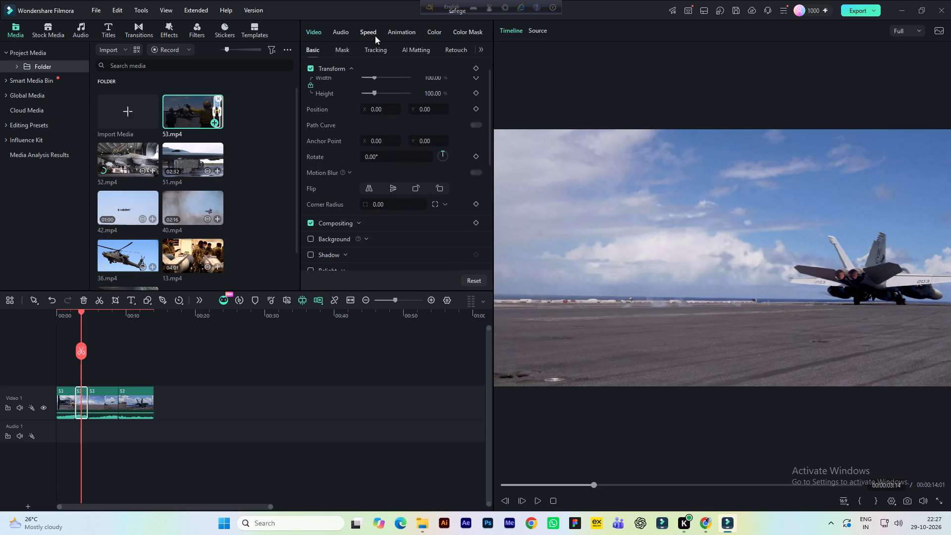
pyautogui.click(438, 34)
pyautogui.scroll(-2, 413, 181)
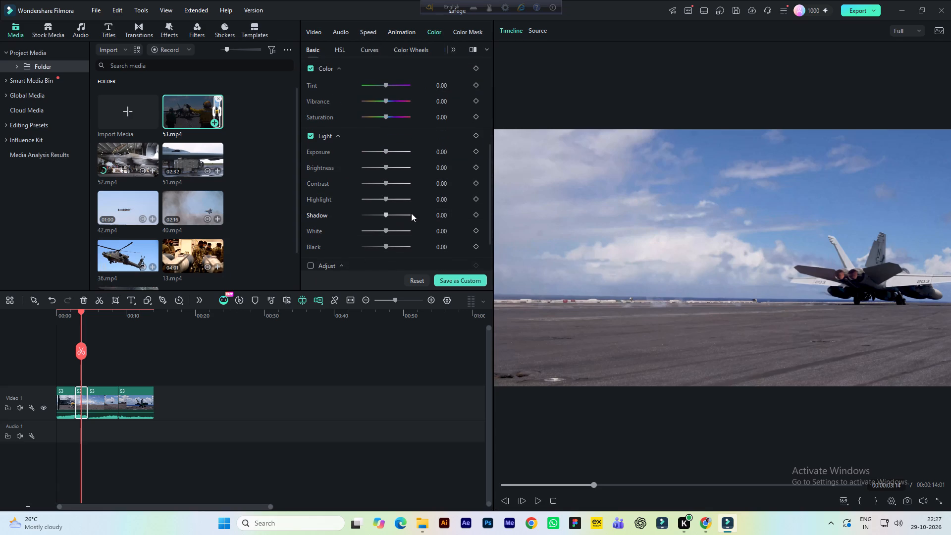
pyautogui.click(442, 166)
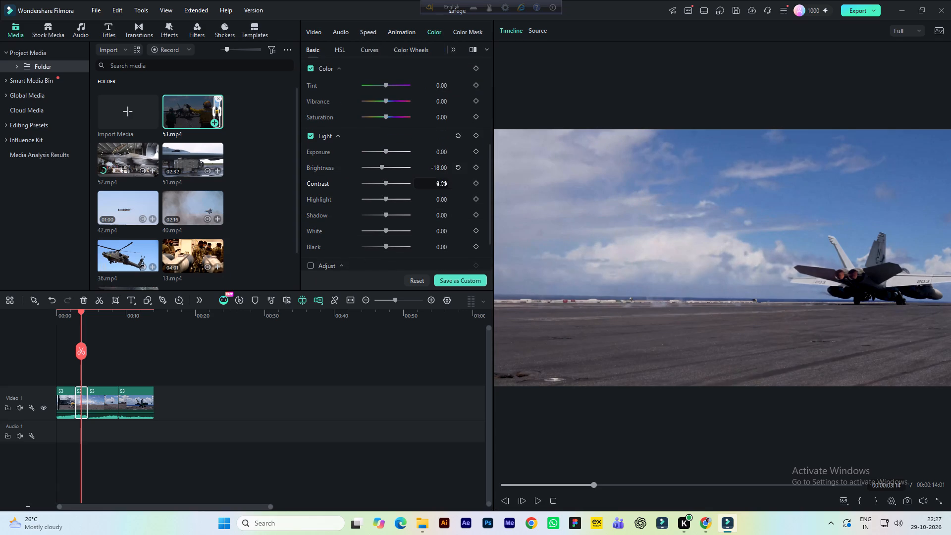
pyautogui.click(442, 183)
pyautogui.scroll(-1, 446, 192)
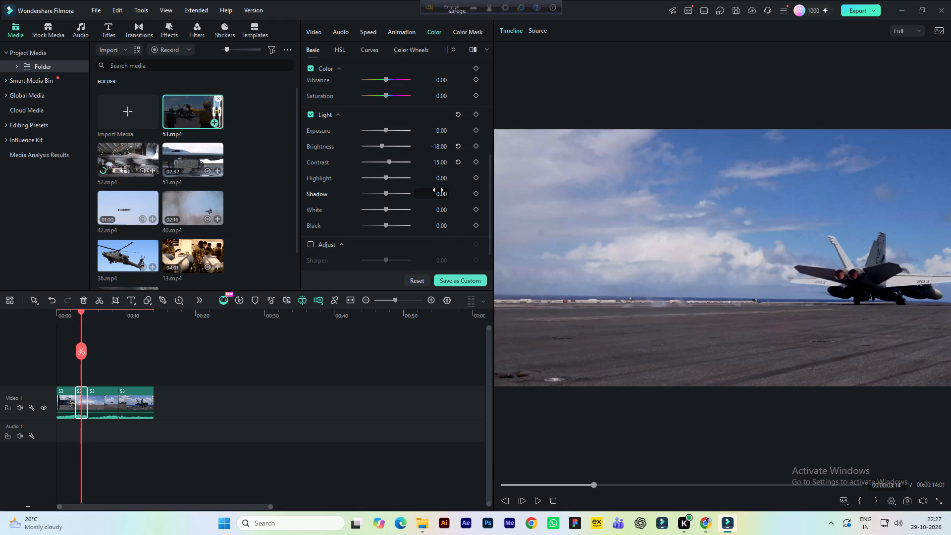
pyautogui.click(441, 179)
pyautogui.click(439, 147)
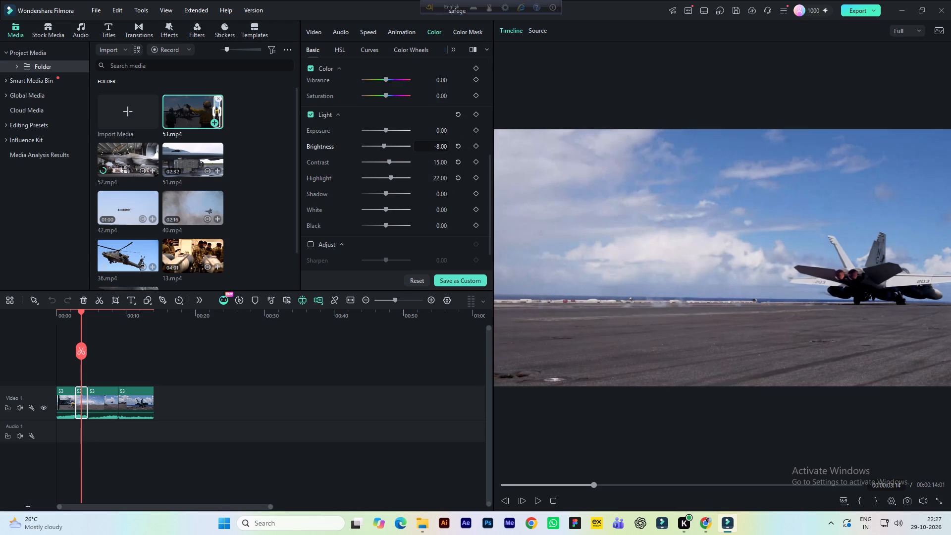
# Set the second clip's saturation to 12 in the basic colour settings.
pyautogui.scroll(1, 439, 134)
pyautogui.click(439, 120)
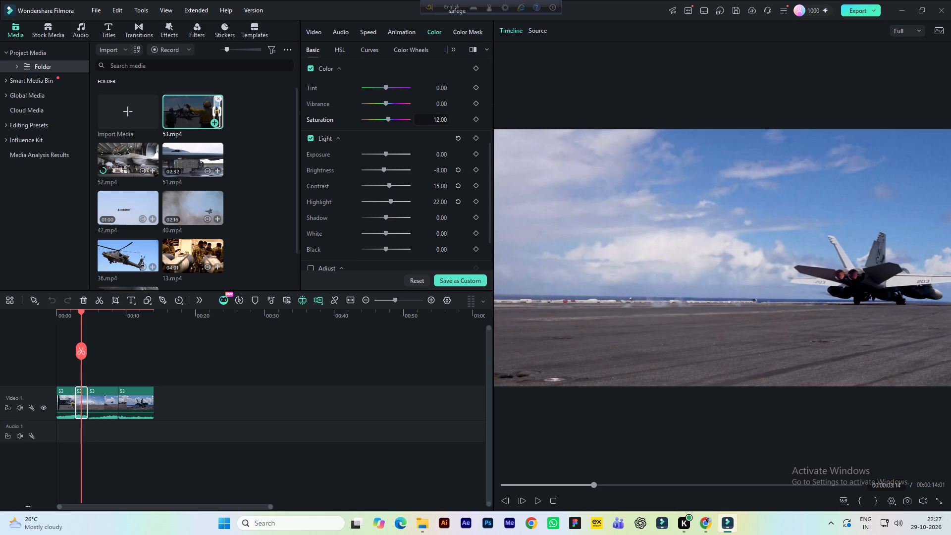
pyautogui.click(440, 104)
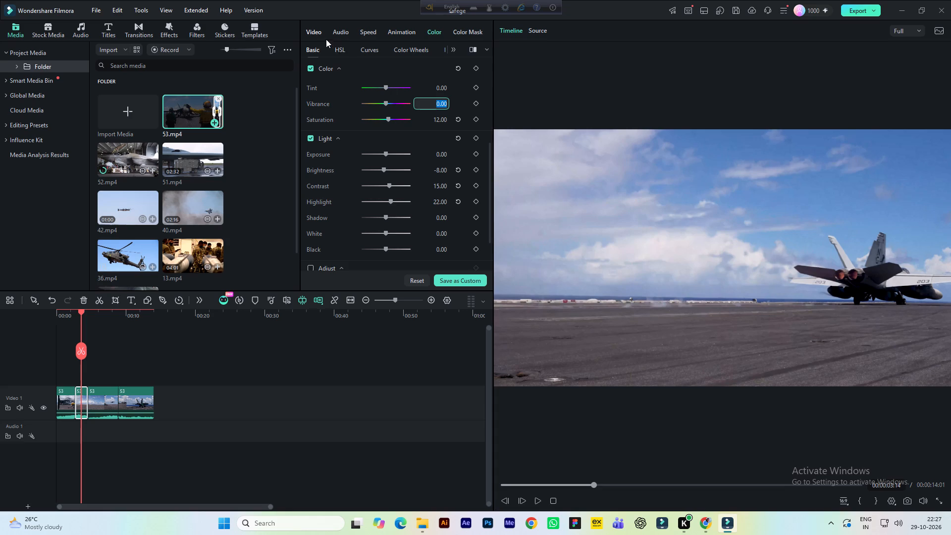
# Adjust the second clip's cyan range in HSL to hue -52, saturation 36 and luminance 32.
pyautogui.click(342, 51)
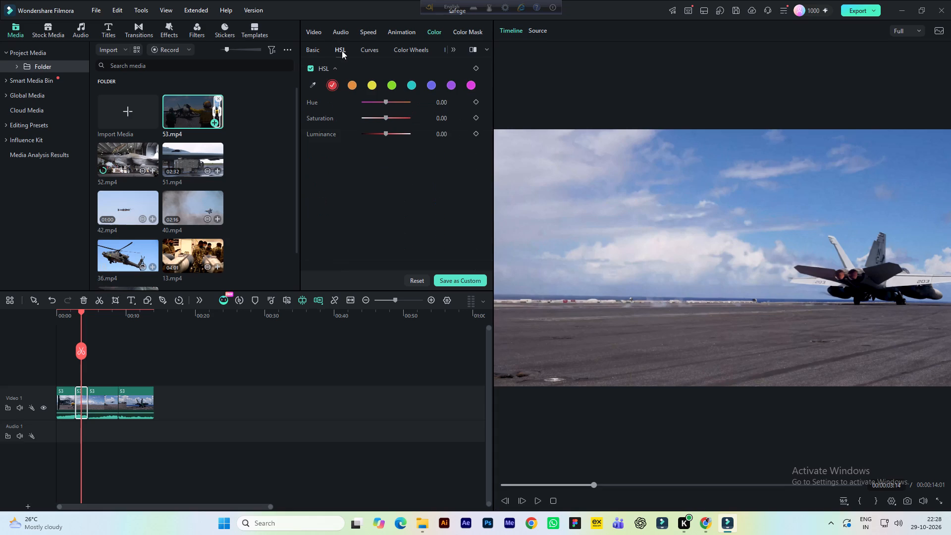
pyautogui.click(413, 83)
pyautogui.moveTo(384, 101); pyautogui.dragTo(375, 100)
pyautogui.moveTo(375, 100); pyautogui.dragTo(374, 100)
pyautogui.moveTo(386, 115); pyautogui.dragTo(394, 117)
pyautogui.click(392, 132)
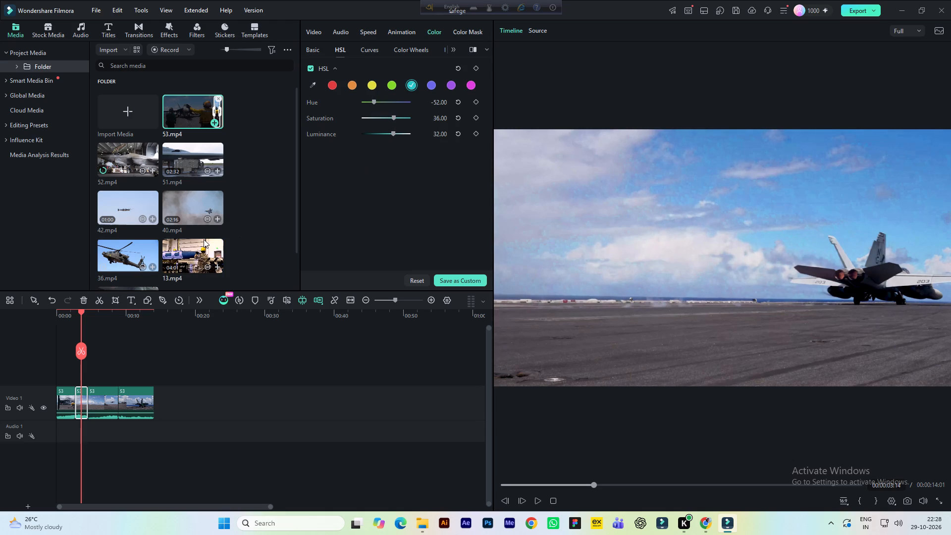
# Save the project.
pyautogui.hotkey('ctrl', 's')
# Set the third timeline clip's vibrance to 100 and its saturation to 29 in the basic colour settings.
pyautogui.press('space')
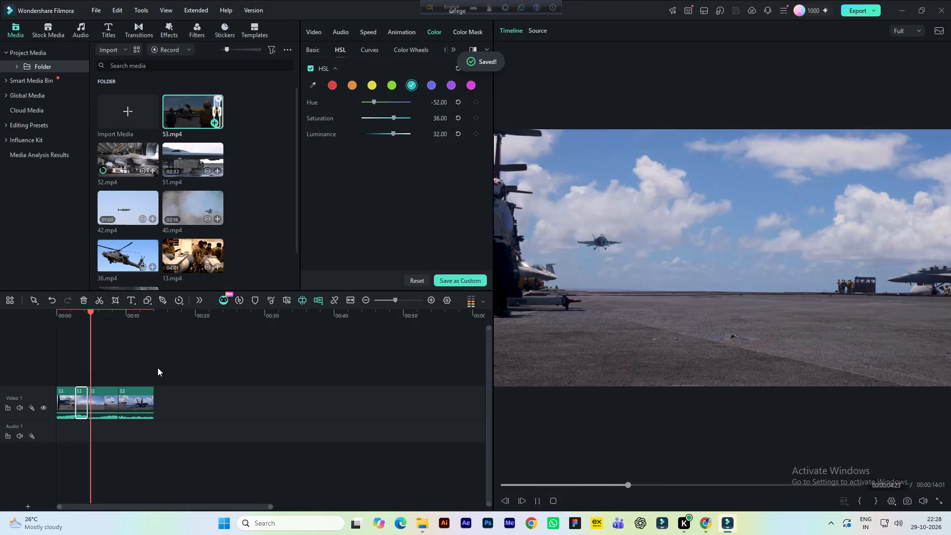
pyautogui.press('space')
pyautogui.click(109, 403)
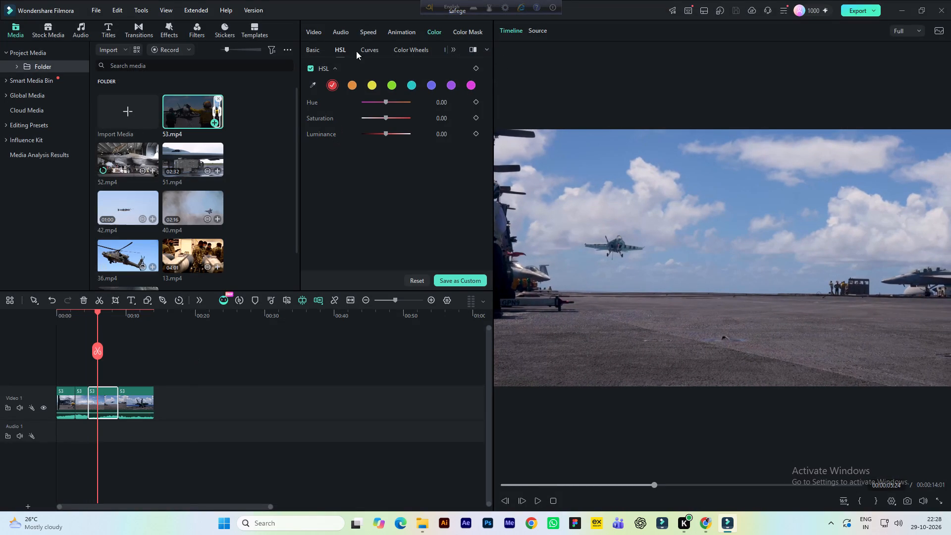
pyautogui.click(318, 48)
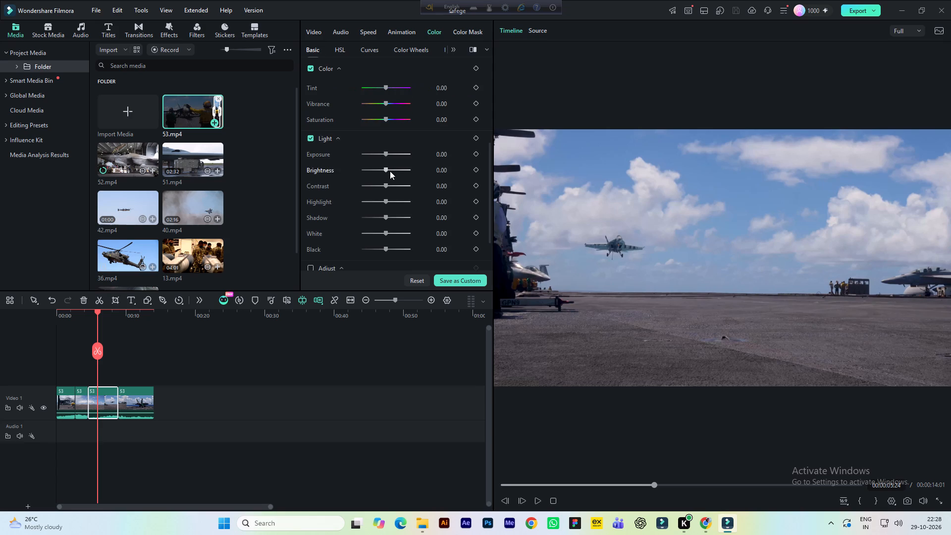
pyautogui.click(438, 104)
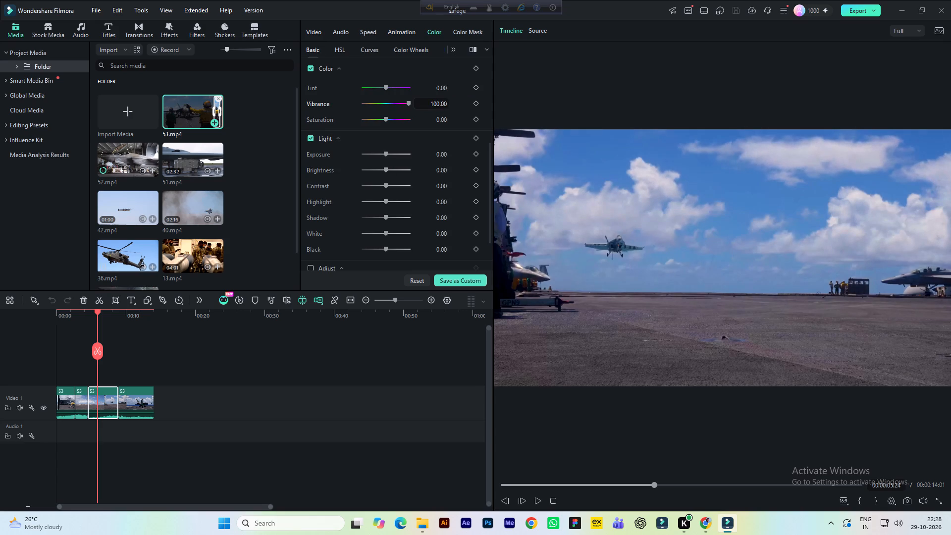
pyautogui.click(443, 118)
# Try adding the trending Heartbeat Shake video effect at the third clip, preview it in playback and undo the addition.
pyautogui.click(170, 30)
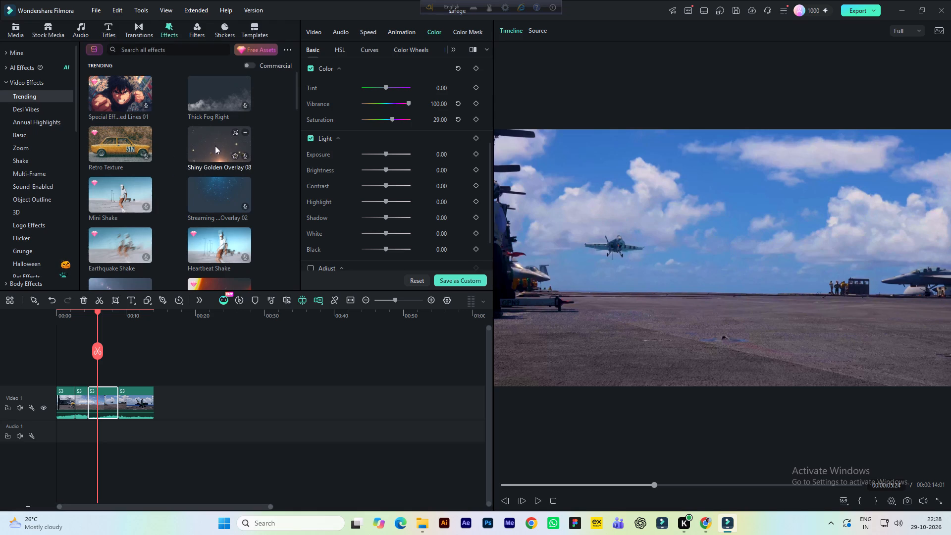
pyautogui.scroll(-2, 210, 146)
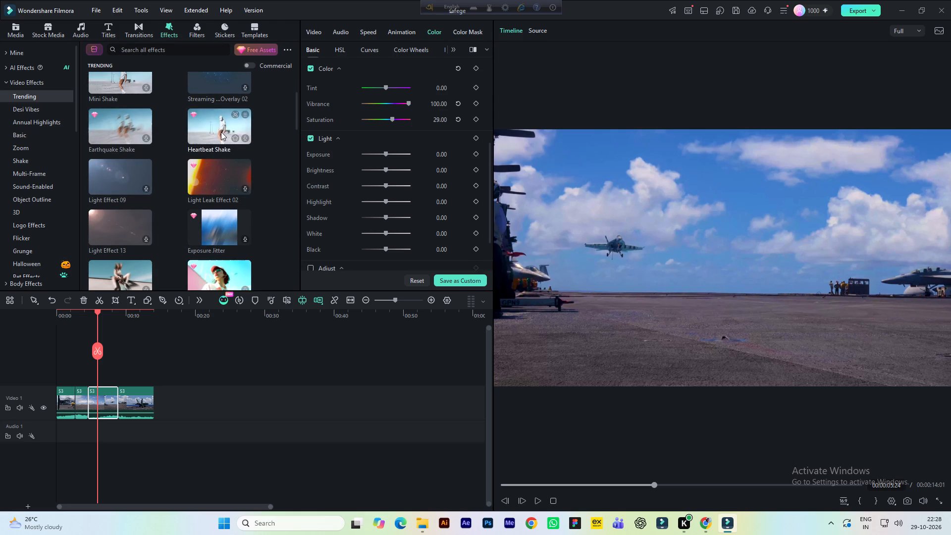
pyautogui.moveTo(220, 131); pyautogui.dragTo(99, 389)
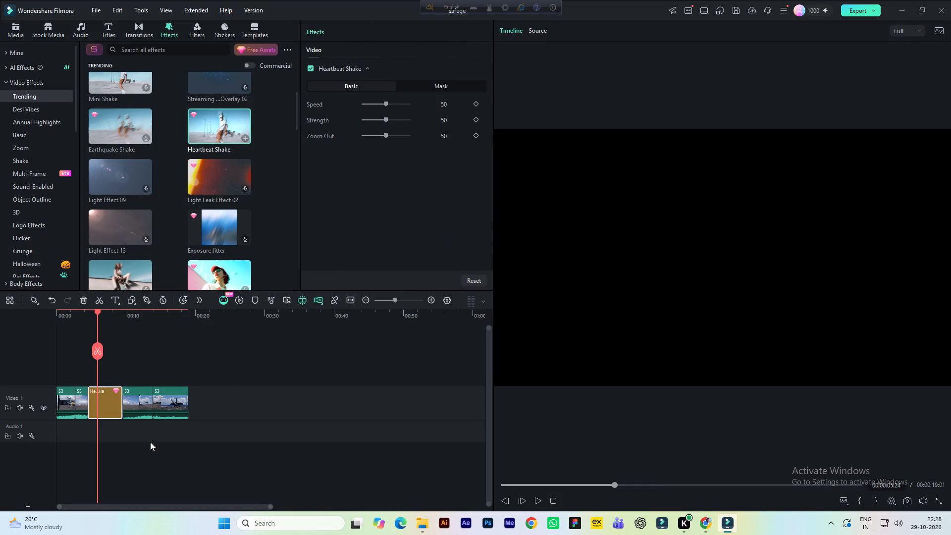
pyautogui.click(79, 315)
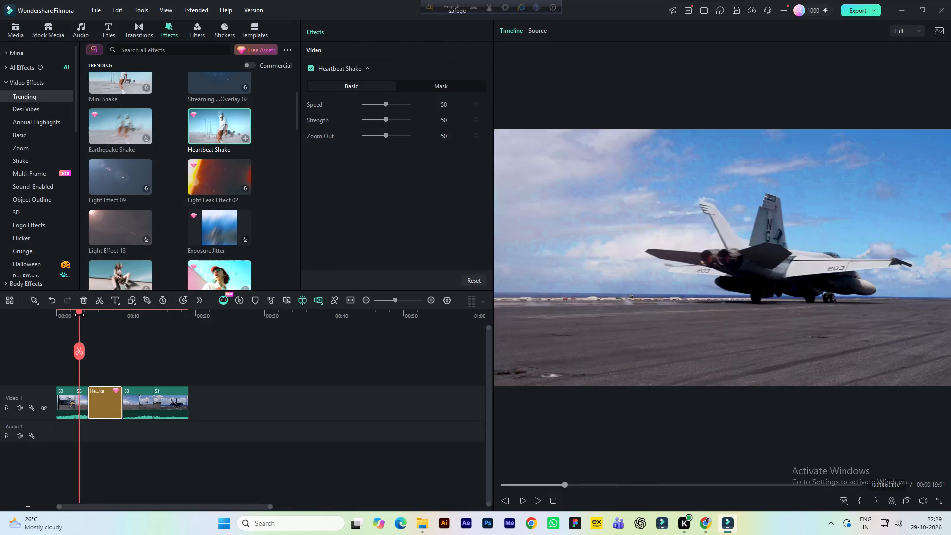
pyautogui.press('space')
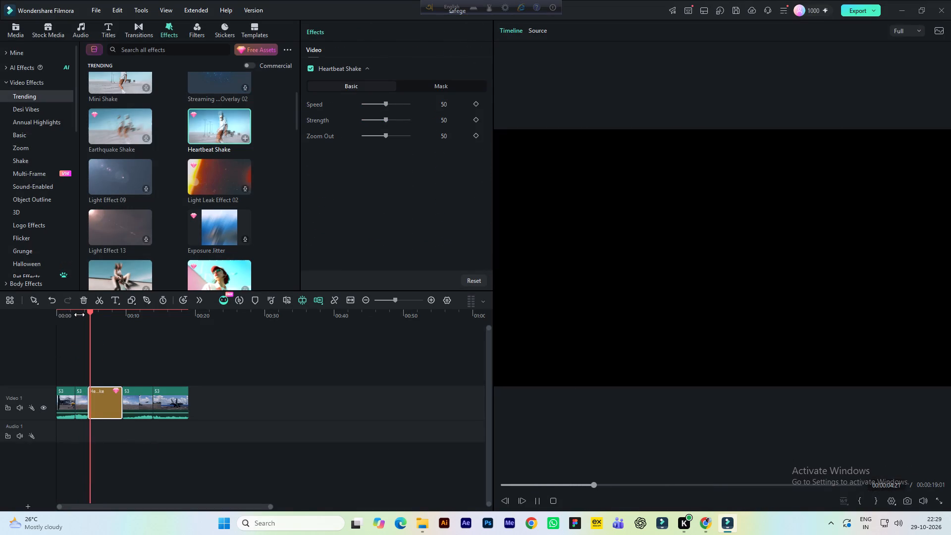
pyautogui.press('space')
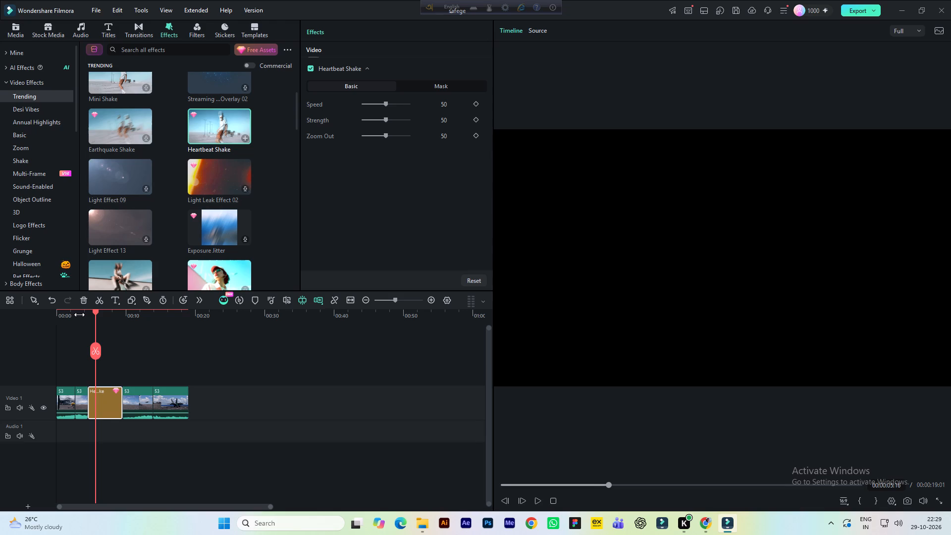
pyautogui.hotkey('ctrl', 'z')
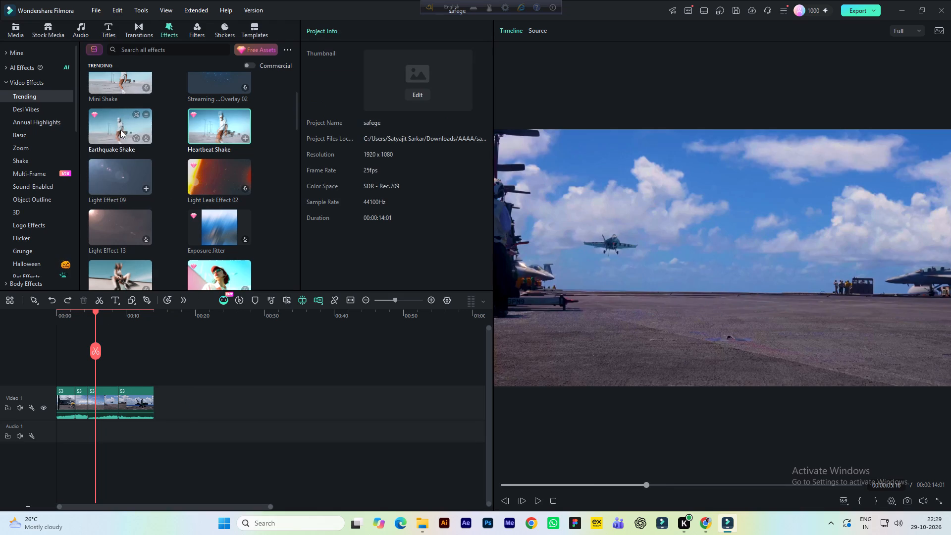
# Play the timeline from the third clip into the fourth clip to review their looks.
pyautogui.press('space')
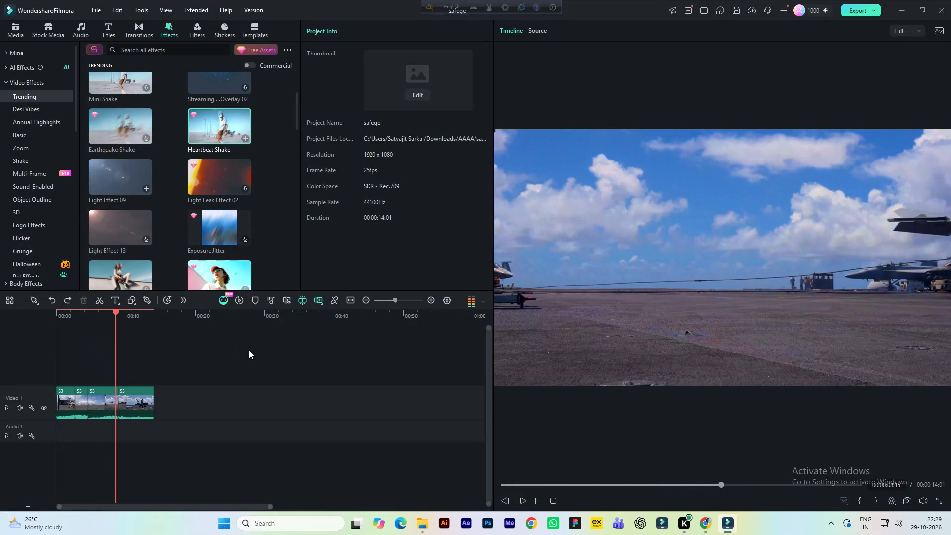
pyautogui.press('space')
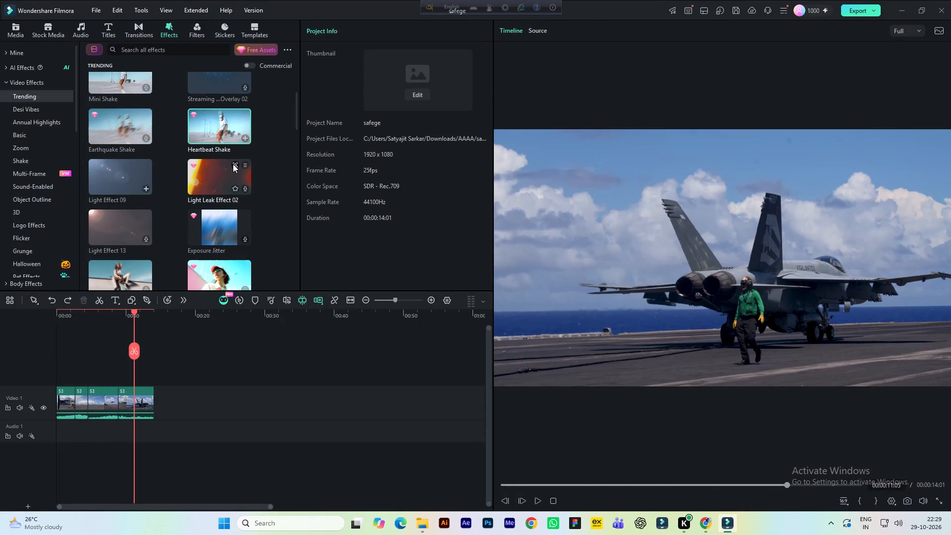
# Mark an opening moment about 3 seconds long in 52.mp4 and add it after the fourth timeline clip.
pyautogui.click(18, 28)
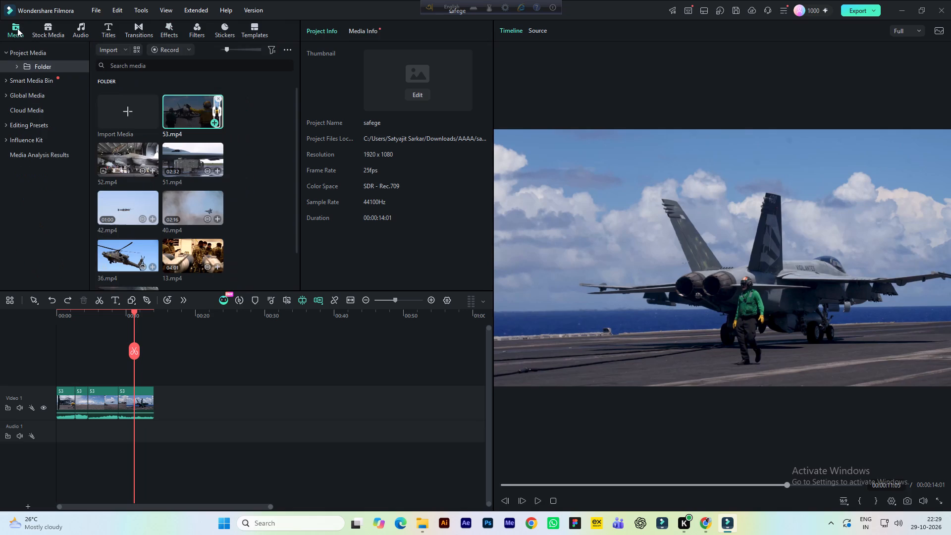
pyautogui.click(538, 27)
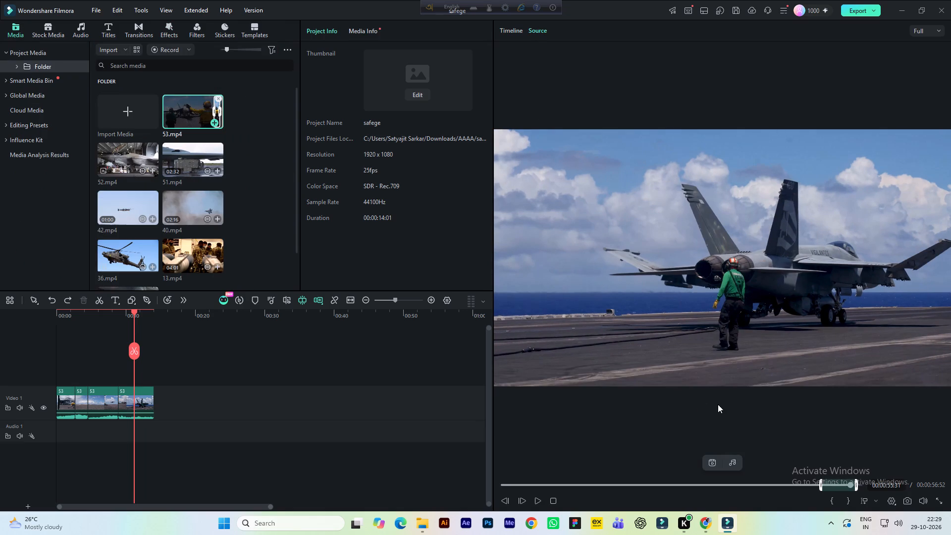
pyautogui.click(124, 158)
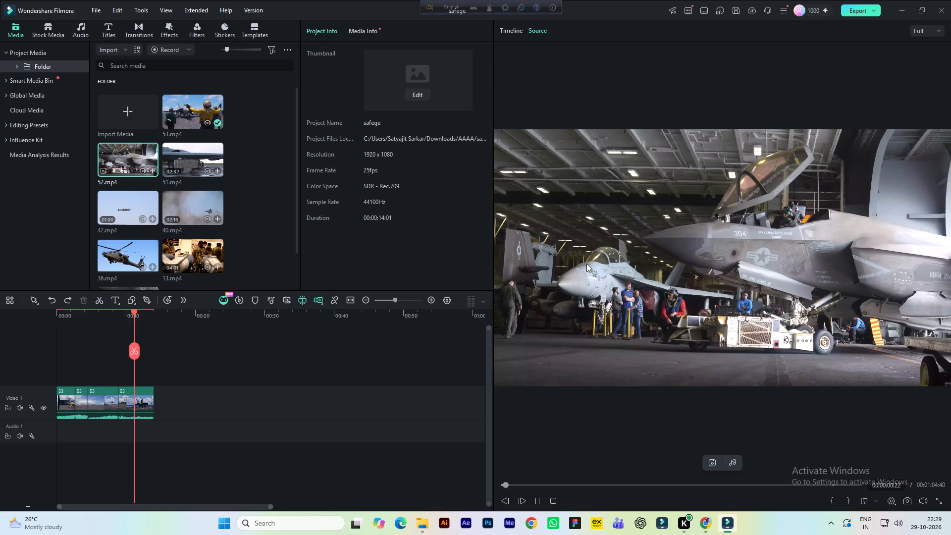
pyautogui.press('space')
pyautogui.click(830, 502)
pyautogui.press('space')
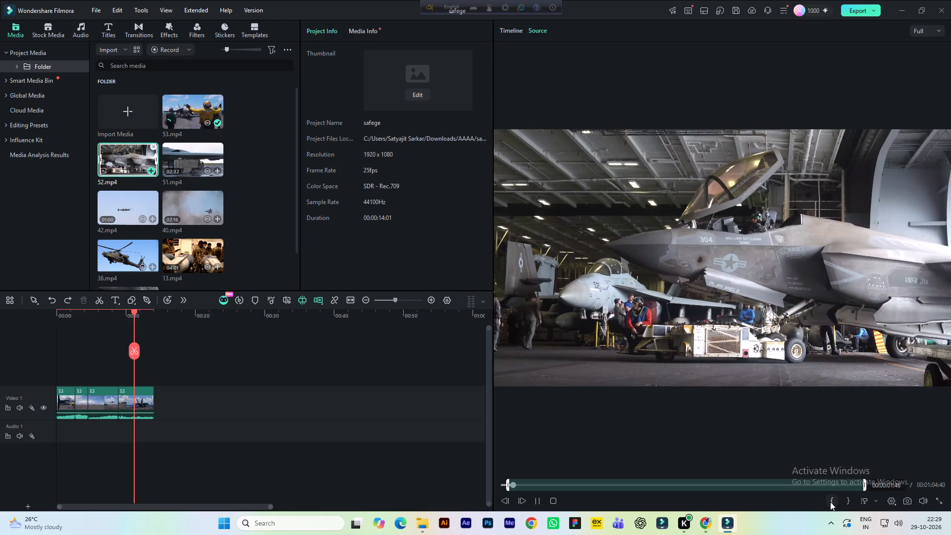
pyautogui.press('space')
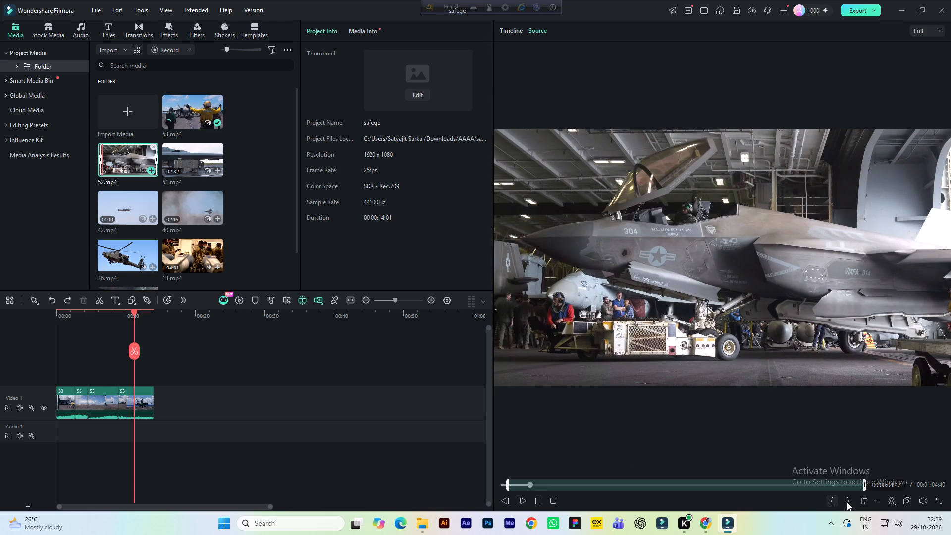
pyautogui.click(847, 502)
pyautogui.moveTo(704, 327); pyautogui.dragTo(275, 411)
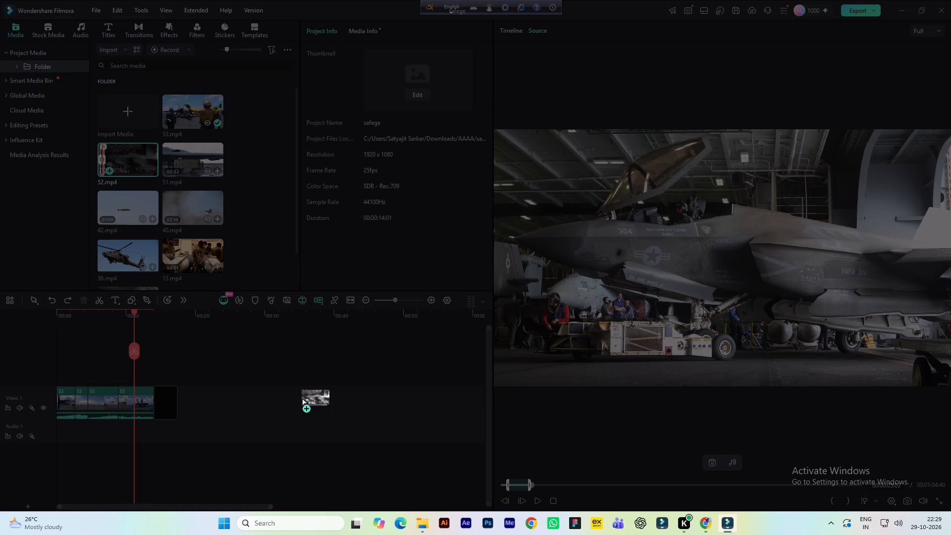
# Set the fifth timeline clip's brightness to -16, contrast to -7, highlight to 35 and shadow to 18 in the basic light settings.
pyautogui.click(502, 282)
pyautogui.press('space')
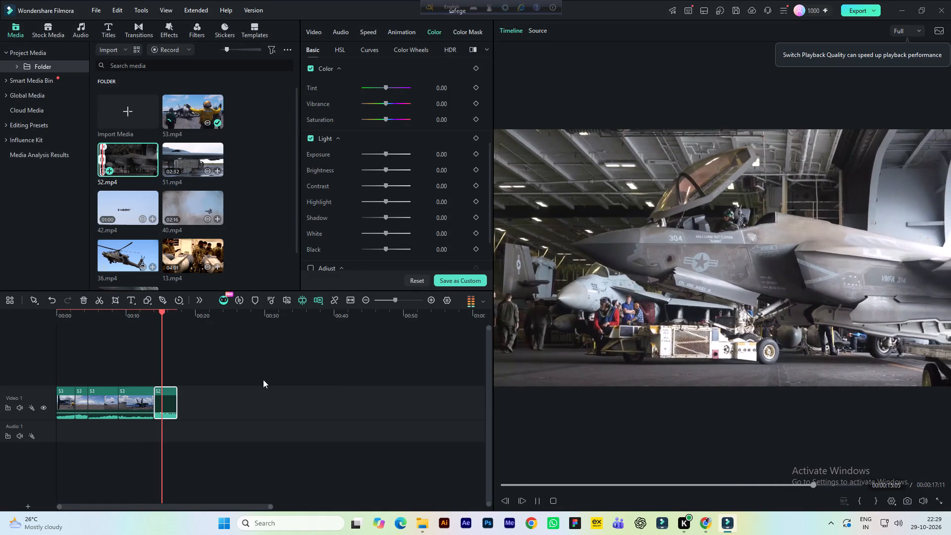
pyautogui.press('space')
pyautogui.click(168, 400)
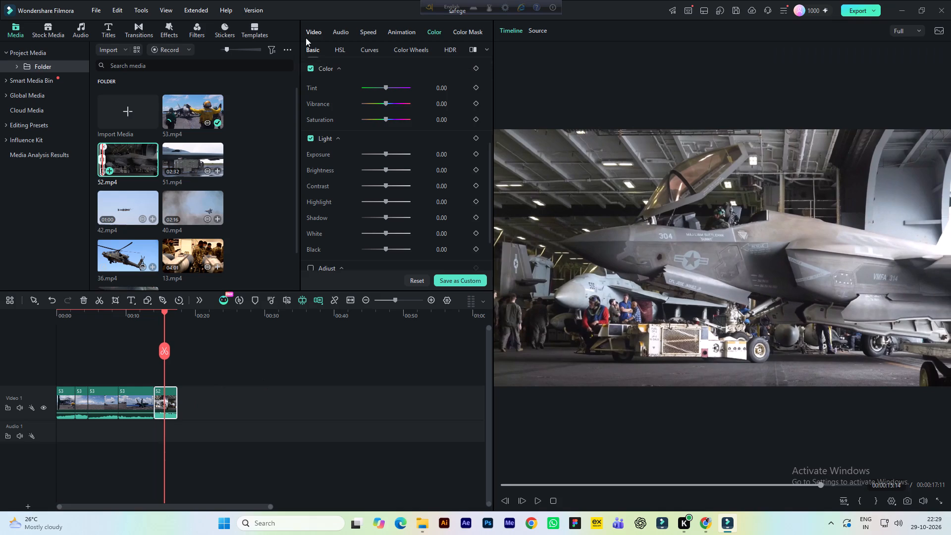
pyautogui.click(311, 50)
pyautogui.click(445, 144)
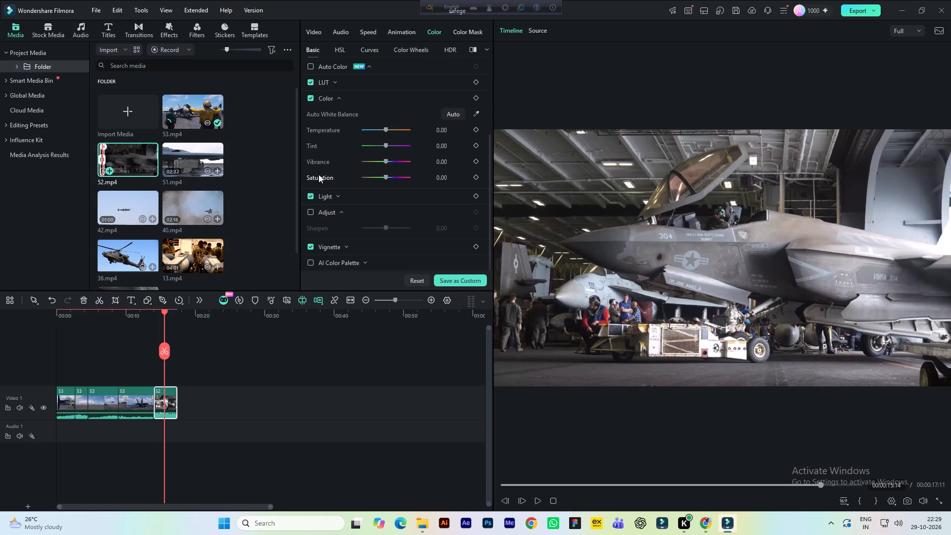
pyautogui.click(335, 196)
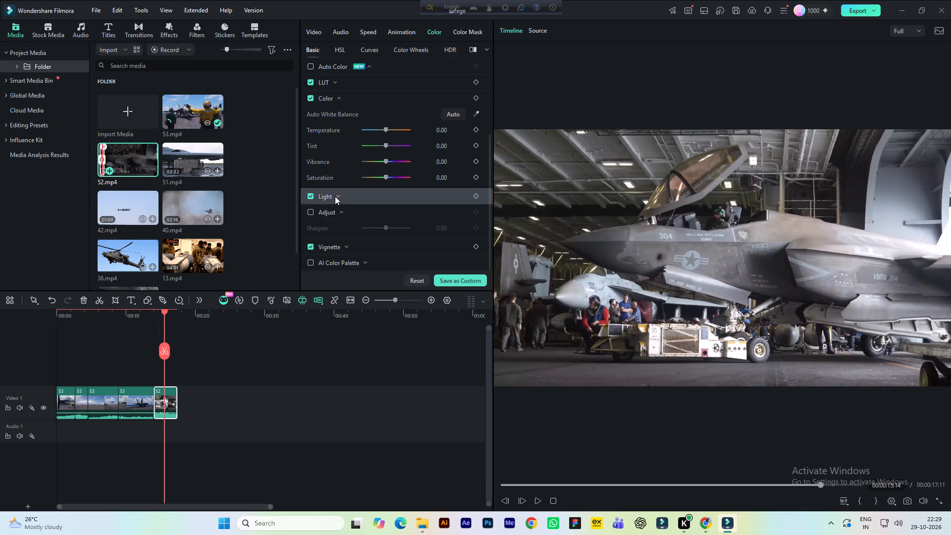
pyautogui.scroll(-1, 347, 218)
pyautogui.click(441, 207)
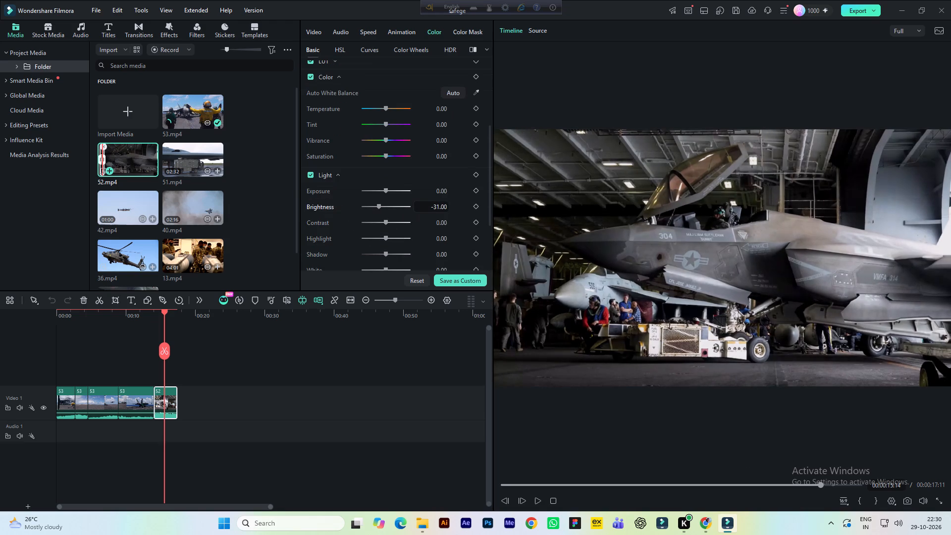
pyautogui.click(441, 207)
pyautogui.click(442, 222)
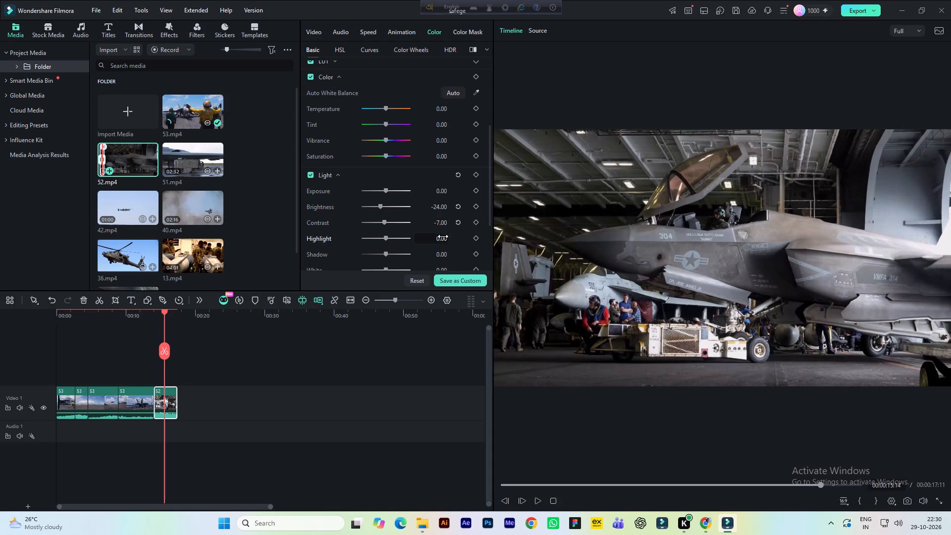
pyautogui.click(443, 237)
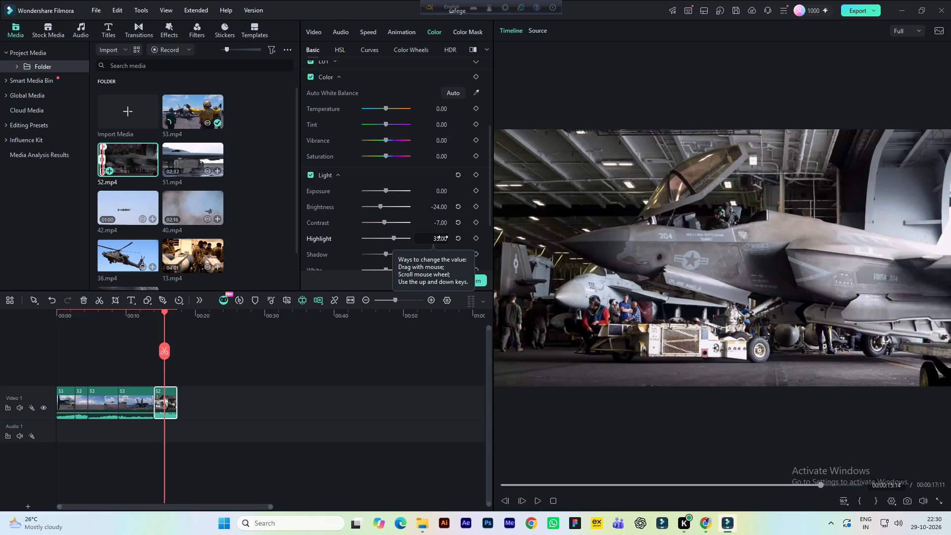
pyautogui.scroll(1, 432, 237)
pyautogui.scroll(-1, 419, 231)
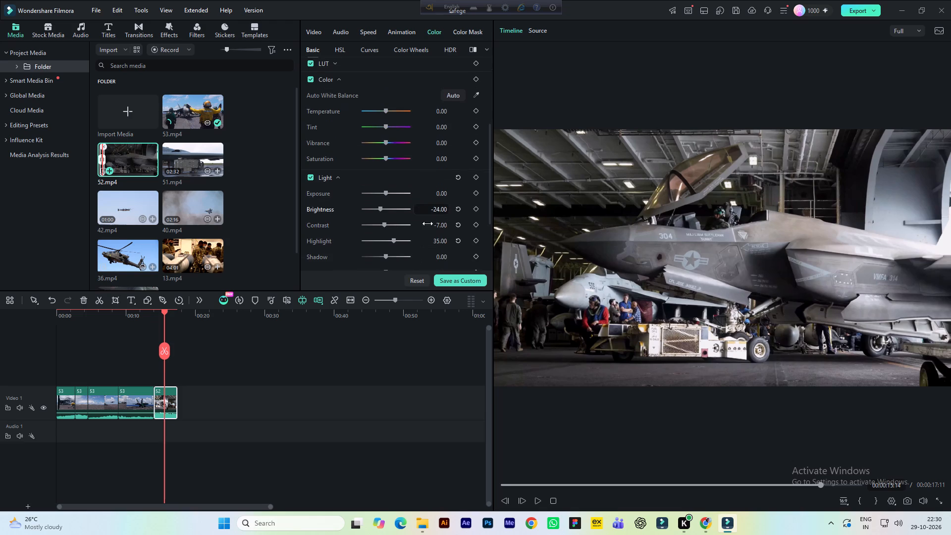
pyautogui.click(437, 207)
pyautogui.scroll(-1, 437, 207)
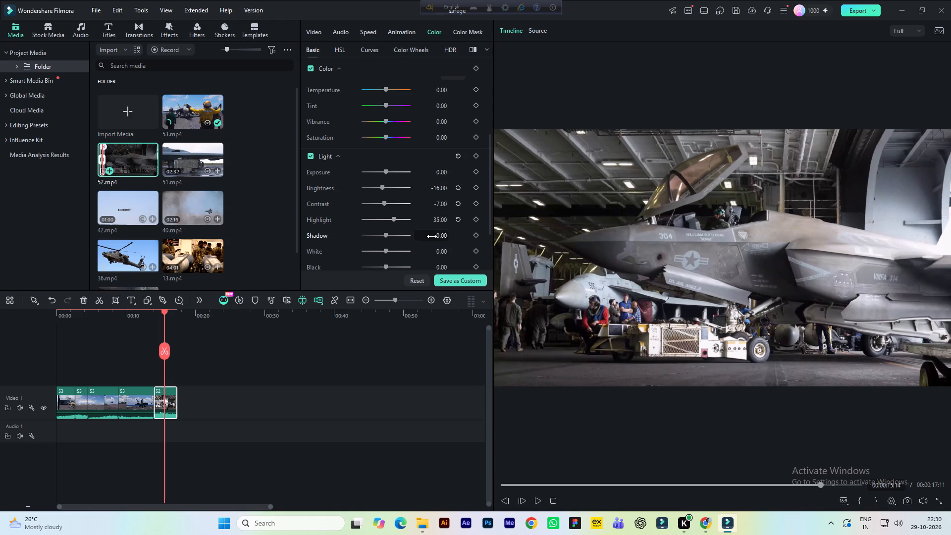
pyautogui.click(438, 238)
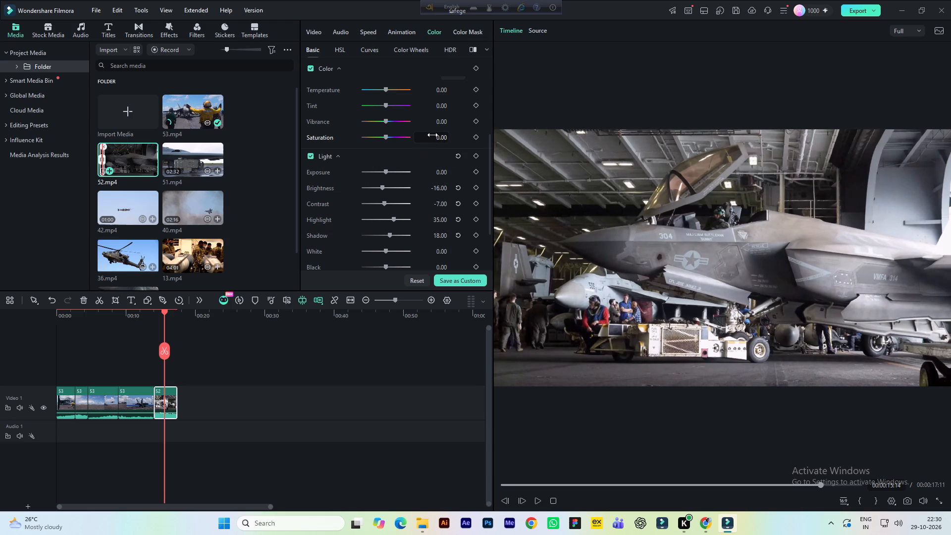
# Set the fifth clip's saturation to 36 and its vibrance to 27 in the basic colour settings.
pyautogui.click(435, 137)
pyautogui.click(444, 123)
# Save the project.
pyautogui.hotkey('ctrl', 's')
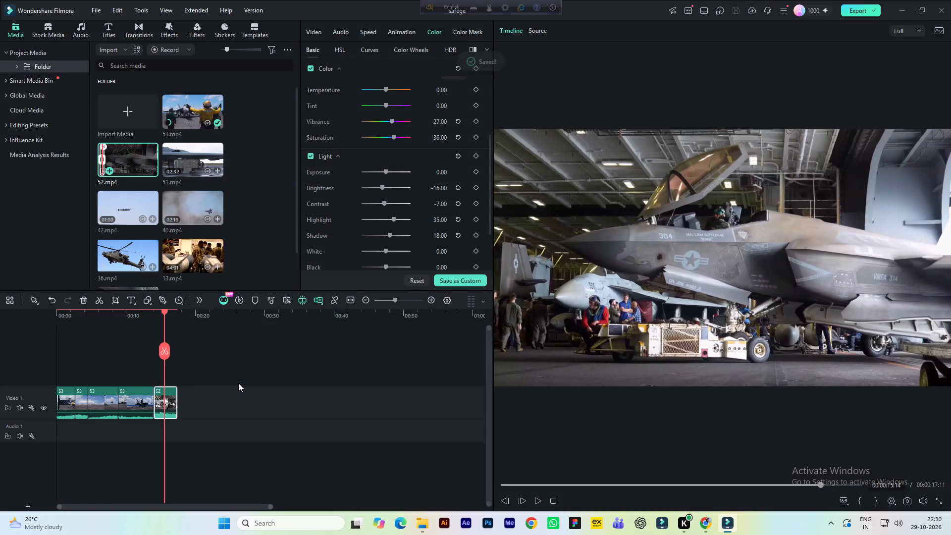
# Play the graded fifth clip on the timeline to review its look.
pyautogui.click(539, 500)
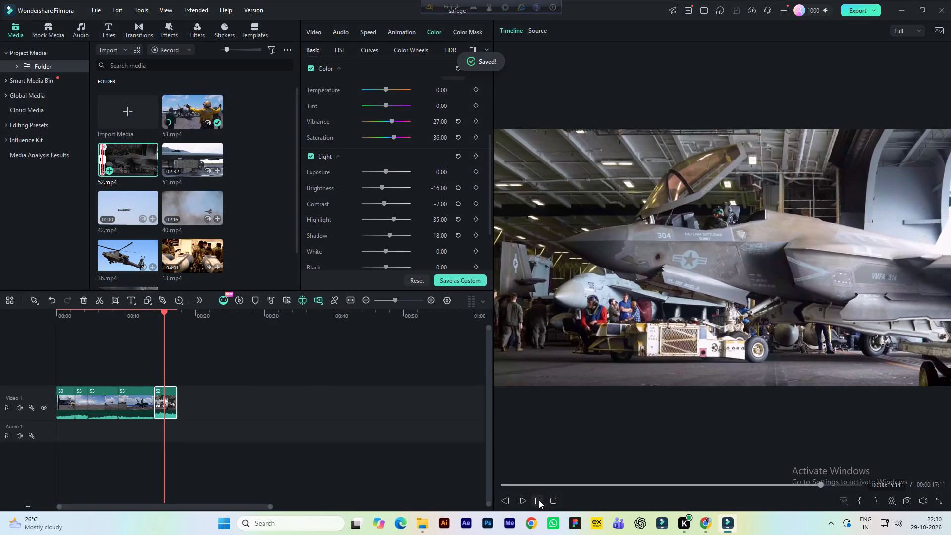
pyautogui.click(538, 499)
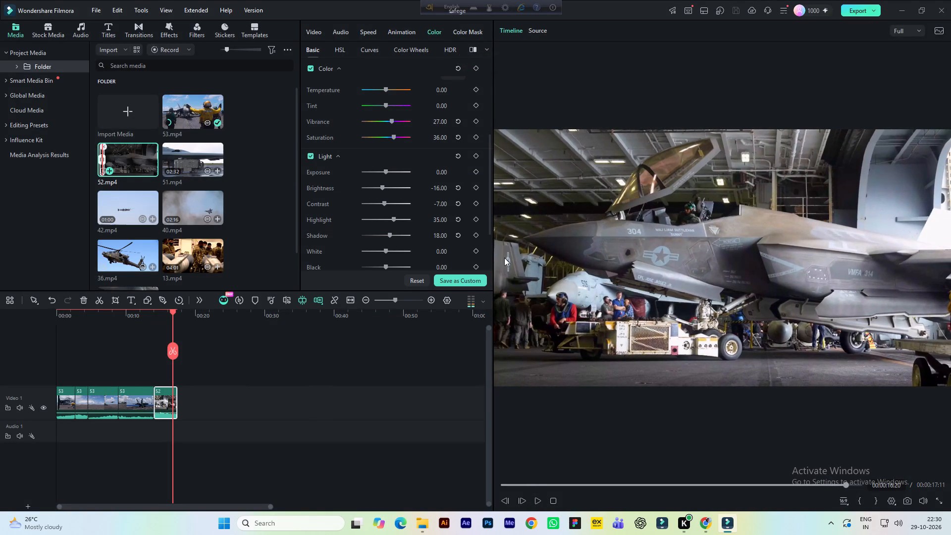
# Mark a new in point in source clip 52.mp4 at 00:00:28:41, where the yellow-shirted crewman signals beside the jet.
pyautogui.click(538, 31)
pyautogui.click(535, 500)
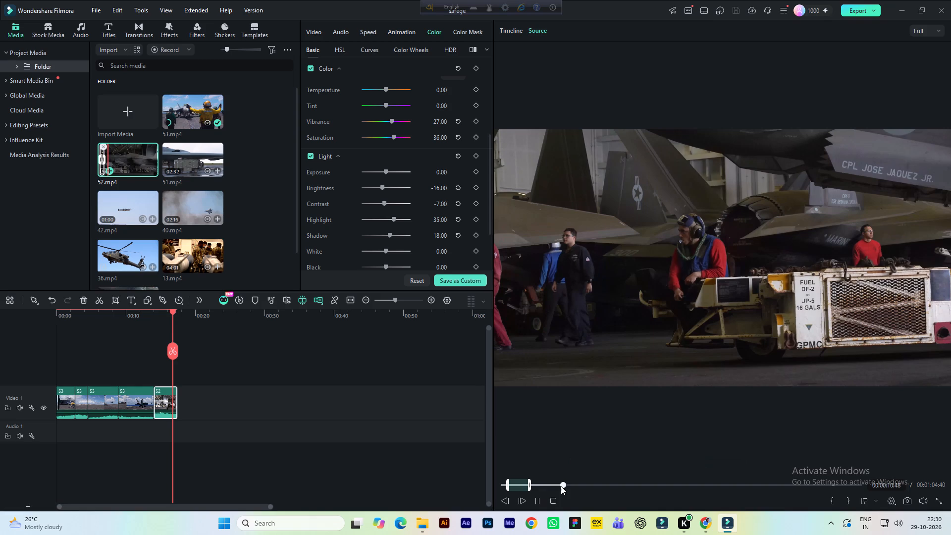
pyautogui.click(578, 483)
pyautogui.click(591, 484)
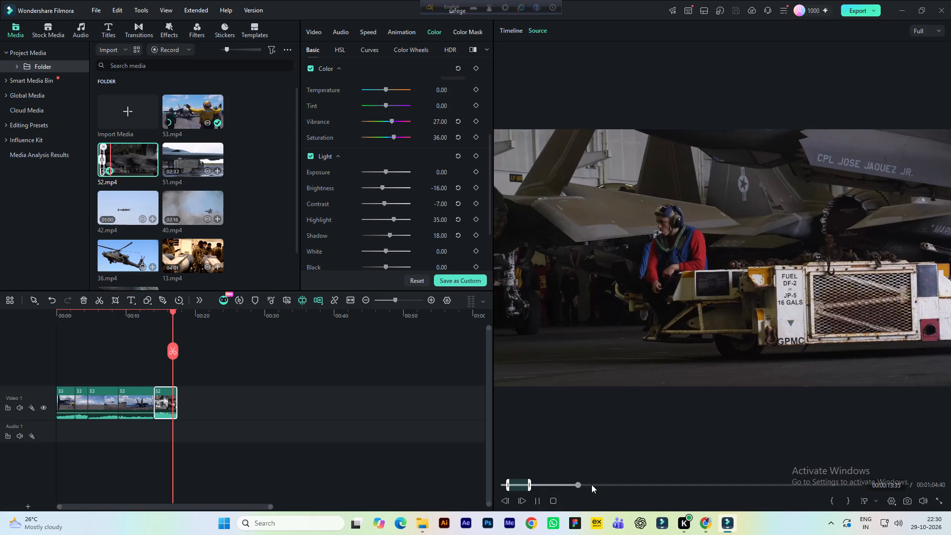
pyautogui.click(602, 485)
pyautogui.click(612, 484)
pyautogui.click(625, 484)
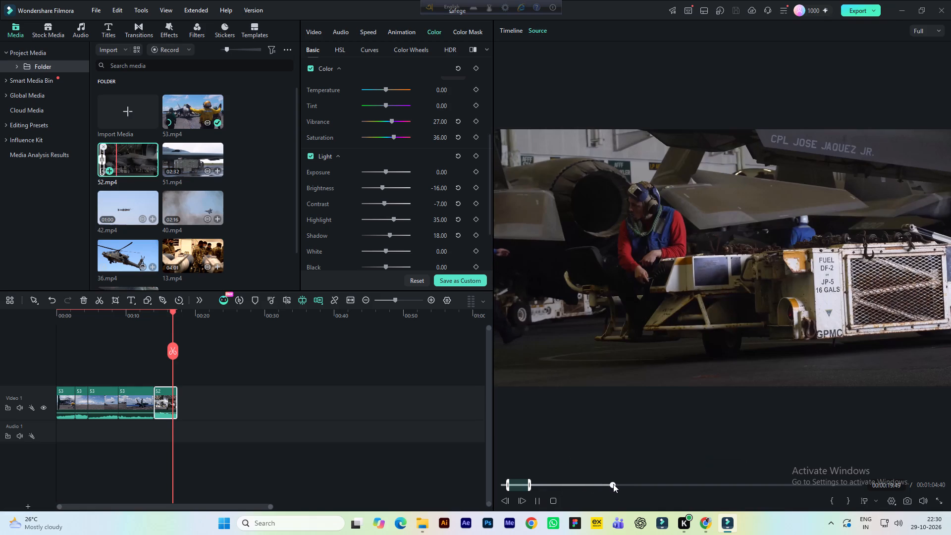
pyautogui.click(638, 483)
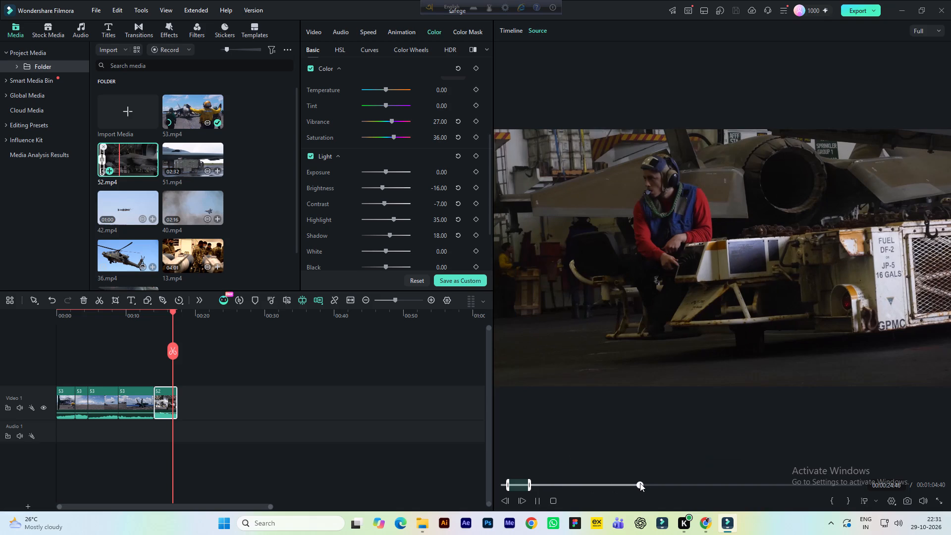
pyautogui.click(539, 501)
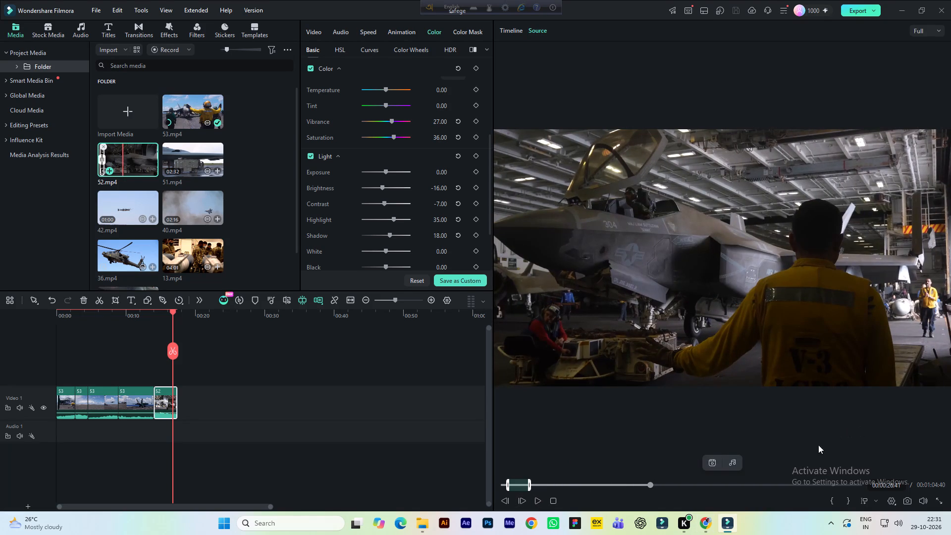
pyautogui.click(830, 500)
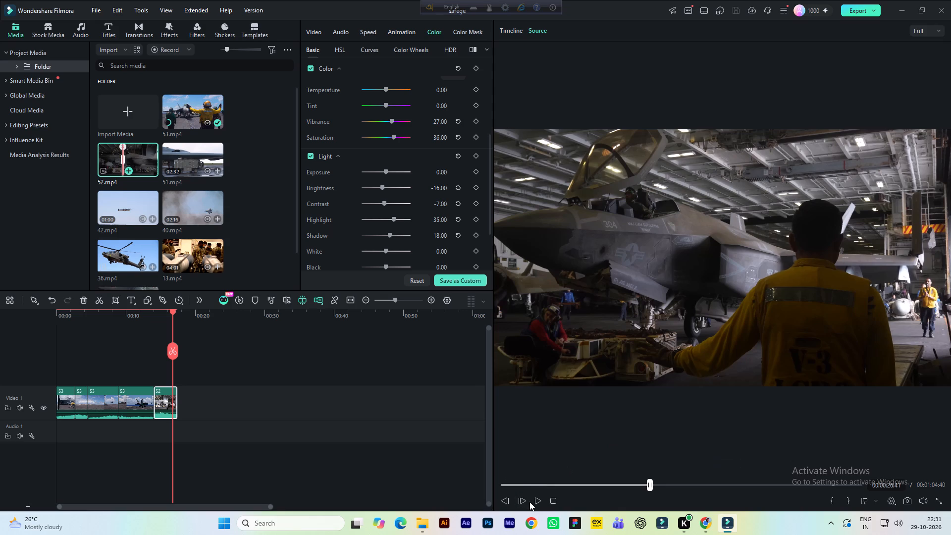
# Skim the rest of source clip 52.mp4 after the in point, looking for another usable hangar moment.
pyautogui.click(535, 501)
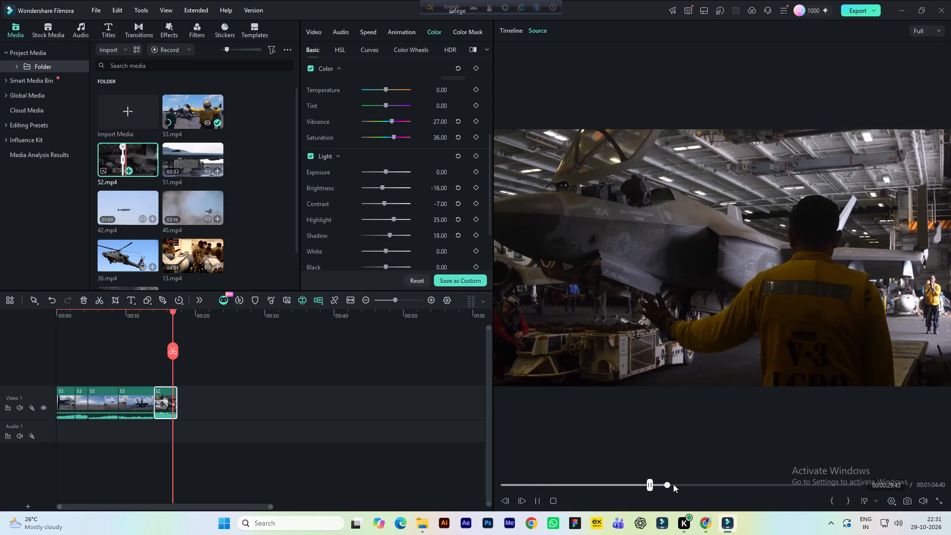
pyautogui.click(673, 484)
pyautogui.click(681, 483)
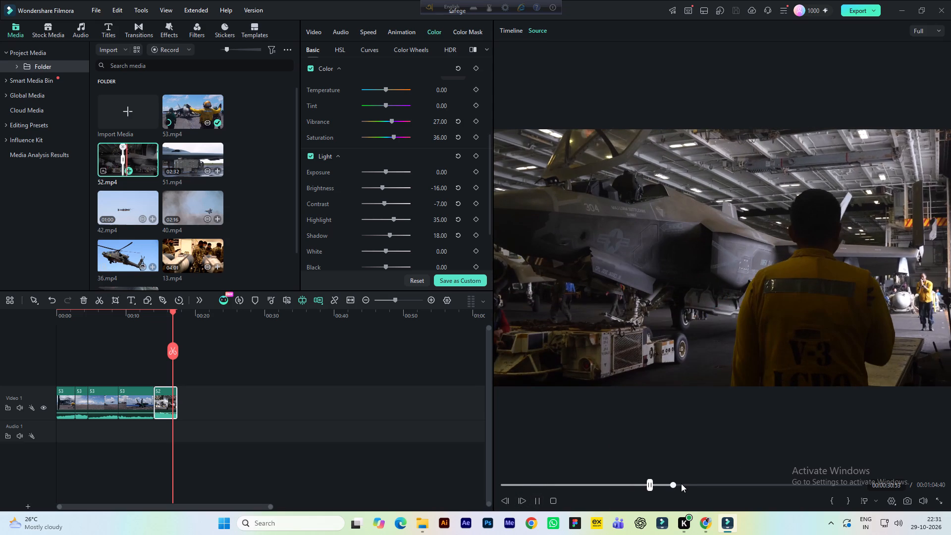
pyautogui.click(689, 484)
pyautogui.click(697, 483)
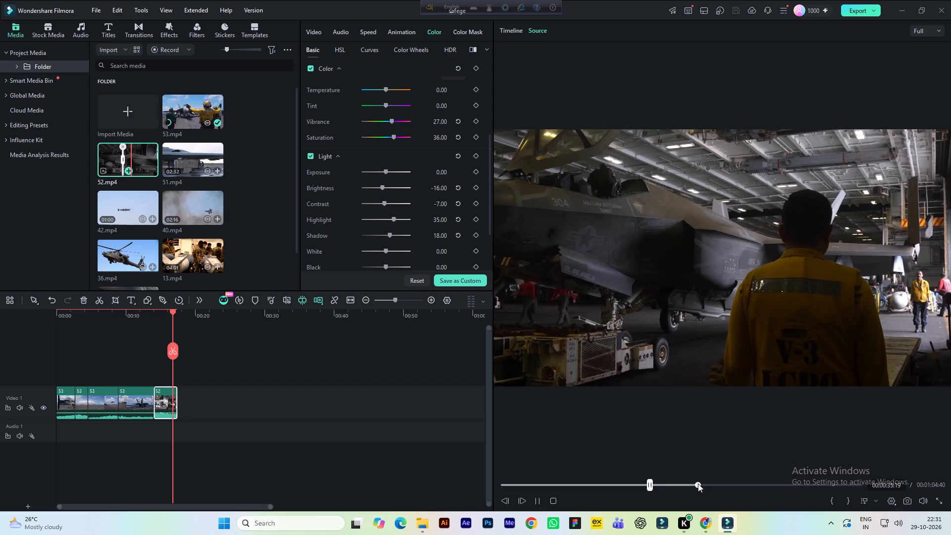
pyautogui.click(707, 486)
pyautogui.click(716, 486)
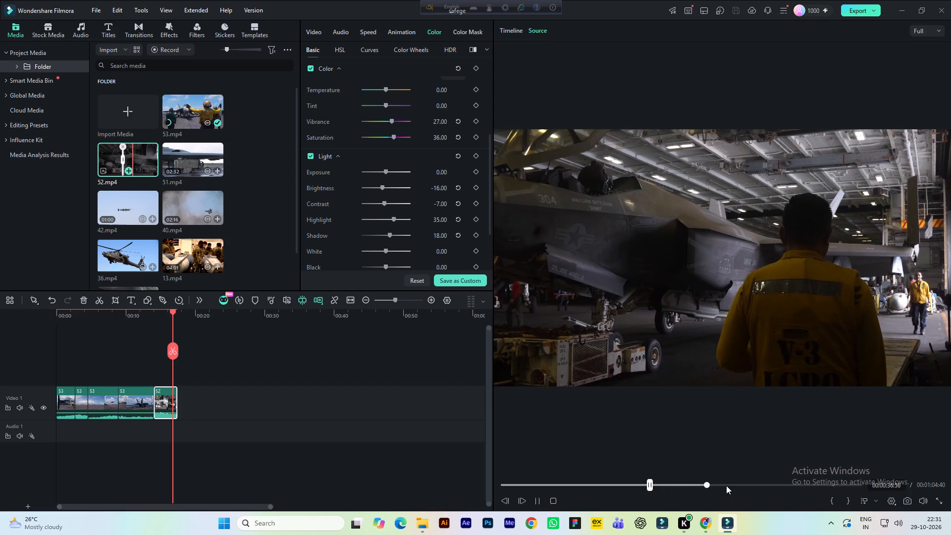
pyautogui.click(740, 484)
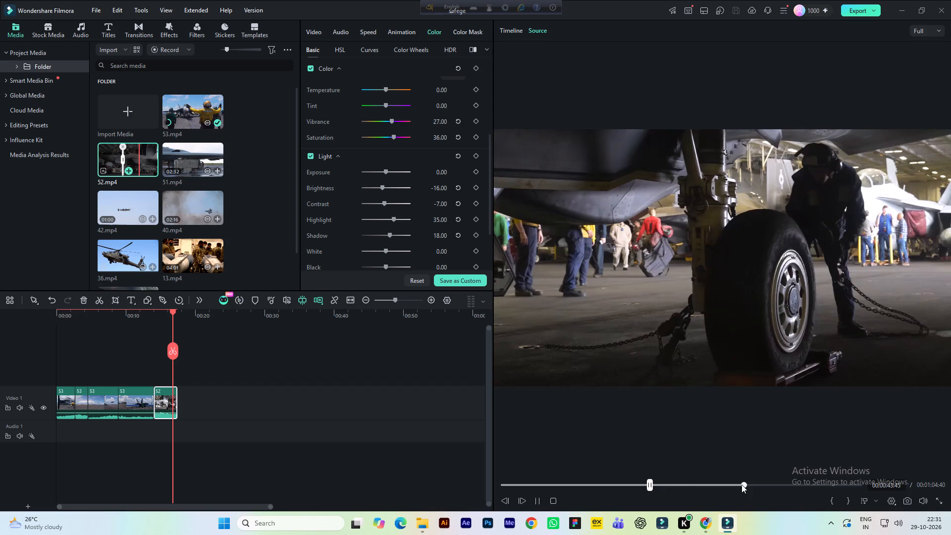
pyautogui.click(766, 485)
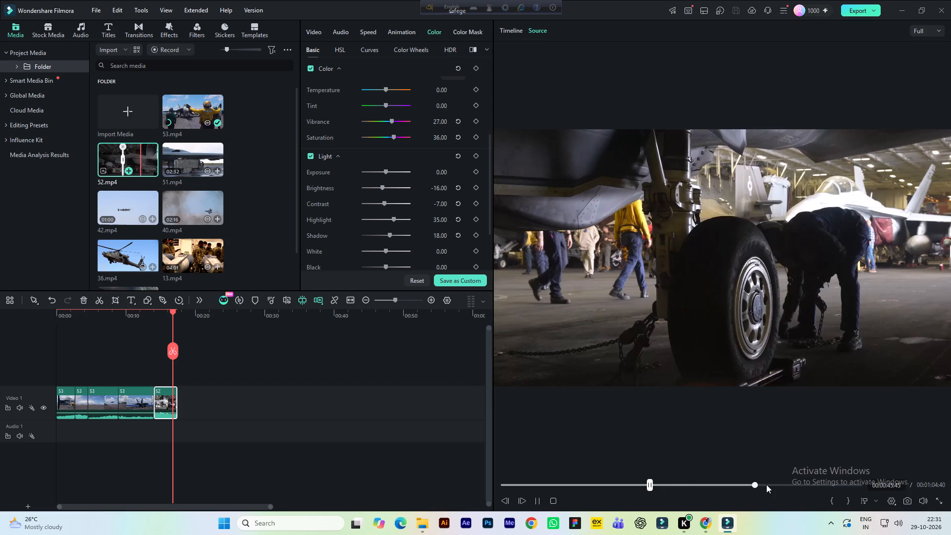
pyautogui.click(784, 483)
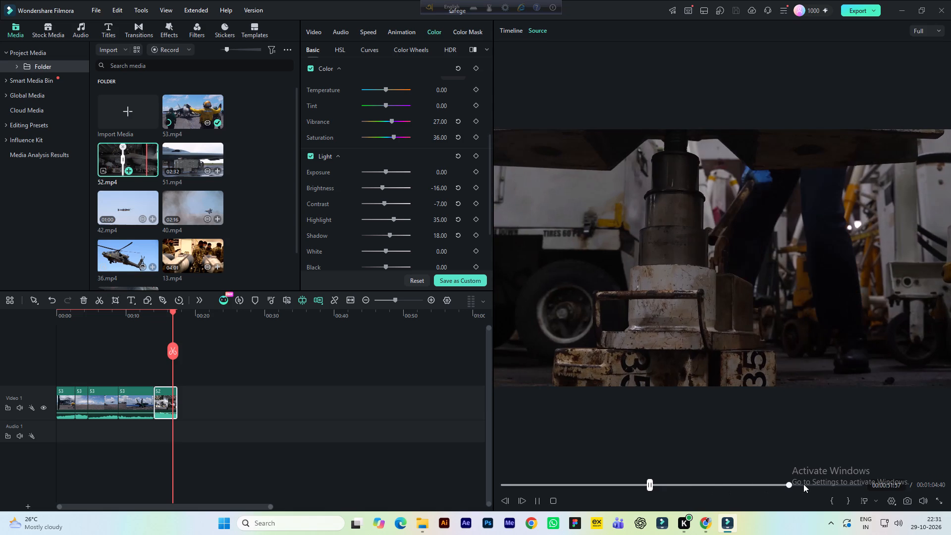
pyautogui.click(805, 483)
pyautogui.click(819, 484)
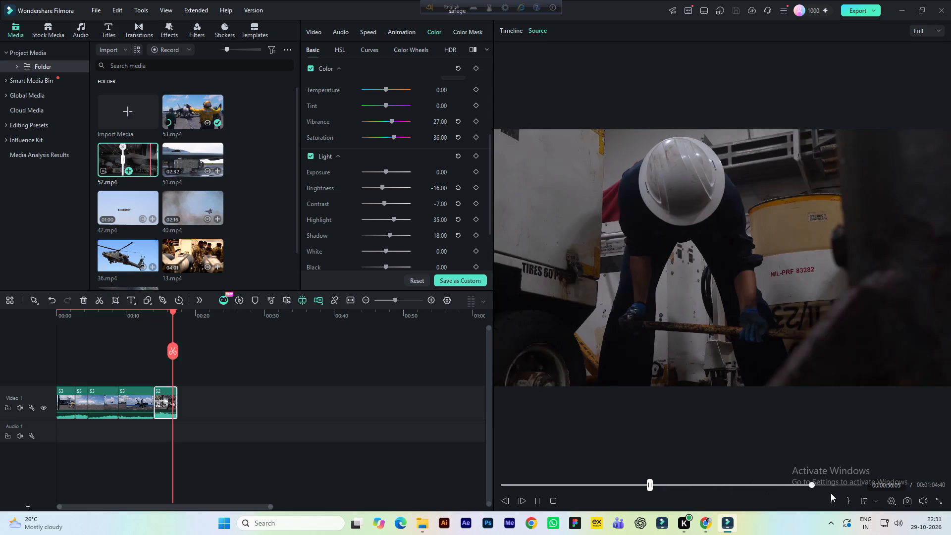
# Open source clip 51.mp4 and mark an in point near its start and an out point at about 00:00:25.
pyautogui.click(225, 361)
pyautogui.click(191, 167)
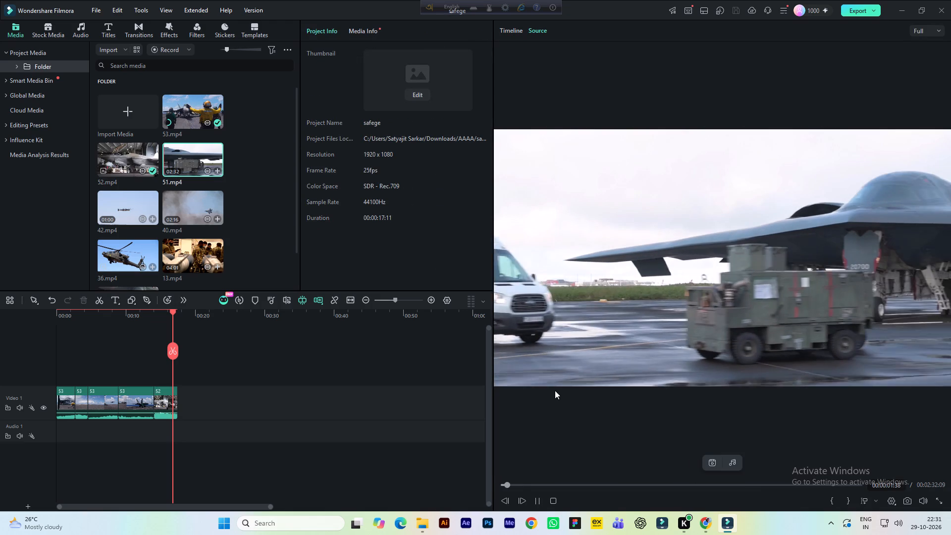
pyautogui.moveTo(508, 483); pyautogui.dragTo(501, 482)
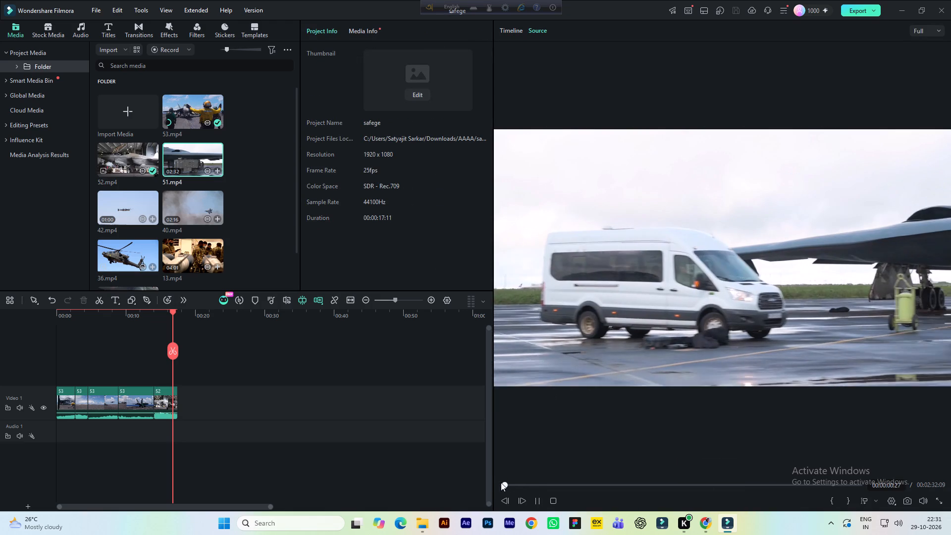
pyautogui.click(829, 499)
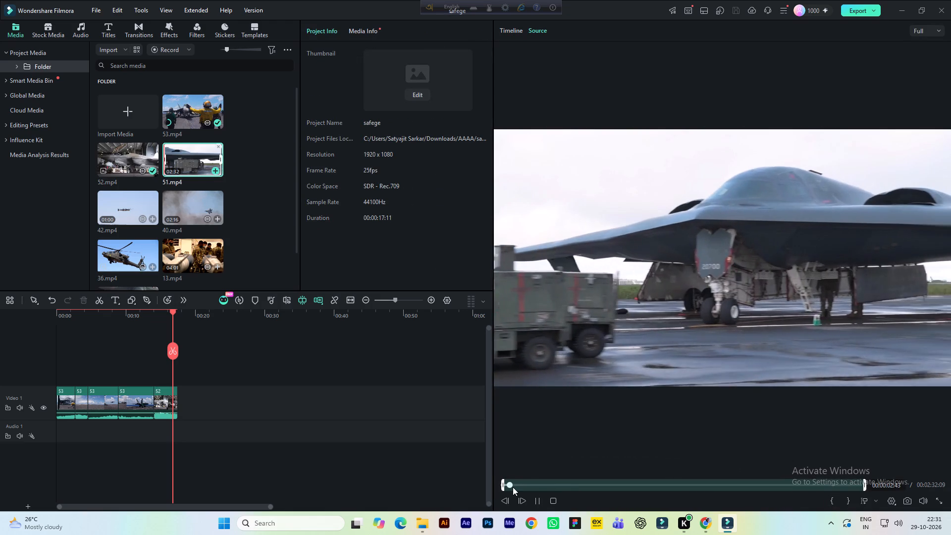
pyautogui.click(529, 486)
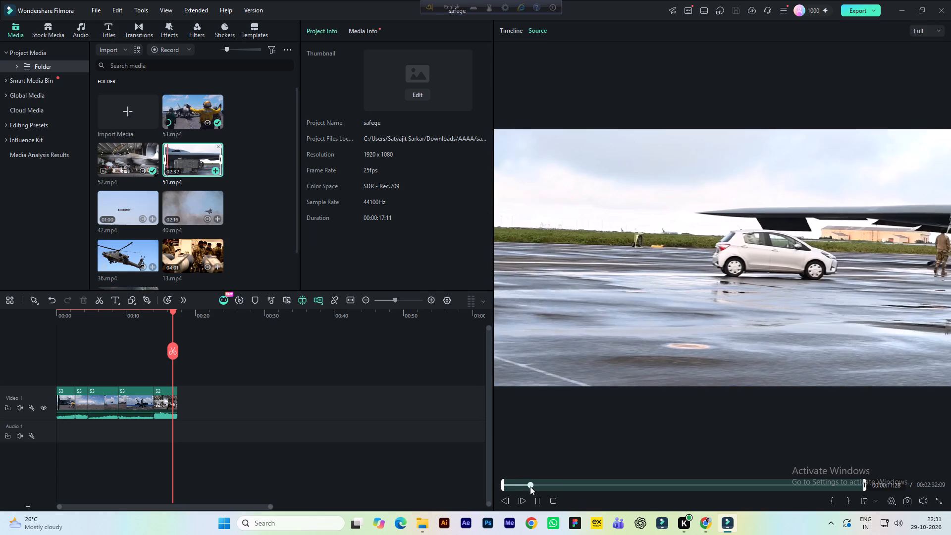
pyautogui.click(546, 488)
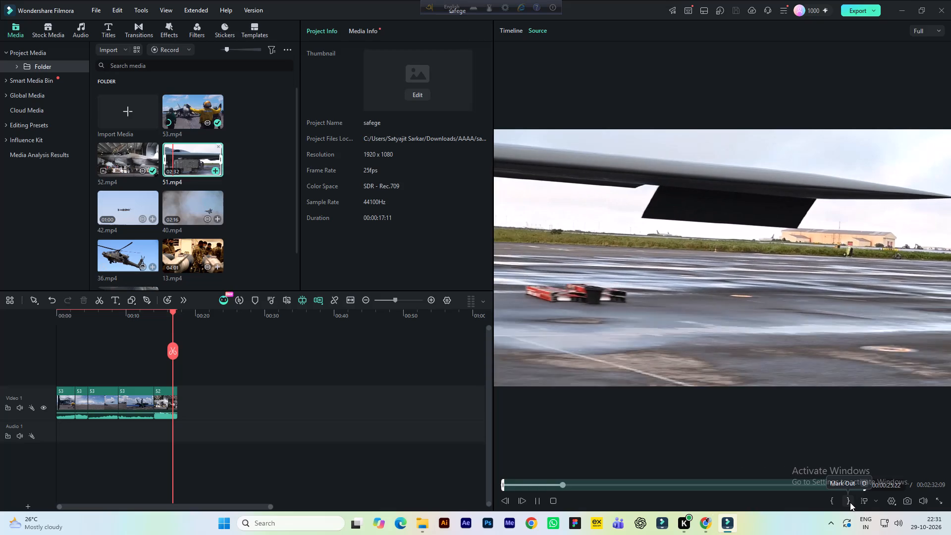
pyautogui.click(850, 502)
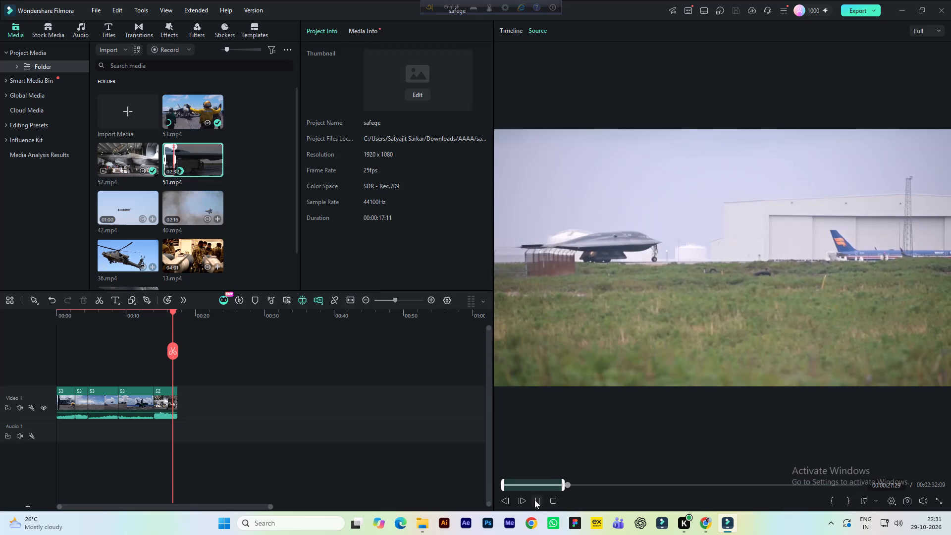
# Add the marked range of 51.mp4 to Video 1 directly after the fifth clip.
pyautogui.click(534, 499)
pyautogui.moveTo(581, 326); pyautogui.dragTo(308, 400)
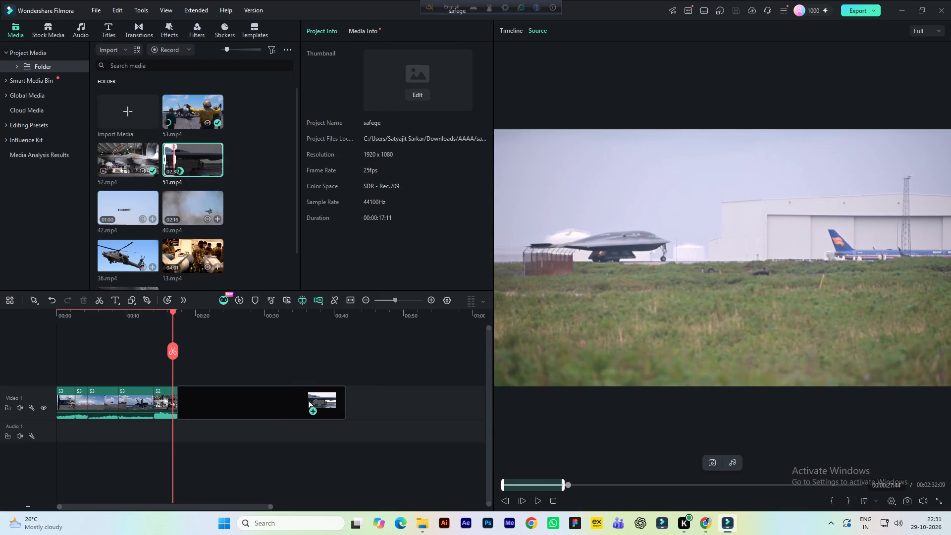
pyautogui.moveTo(308, 400); pyautogui.dragTo(291, 404)
pyautogui.click(524, 284)
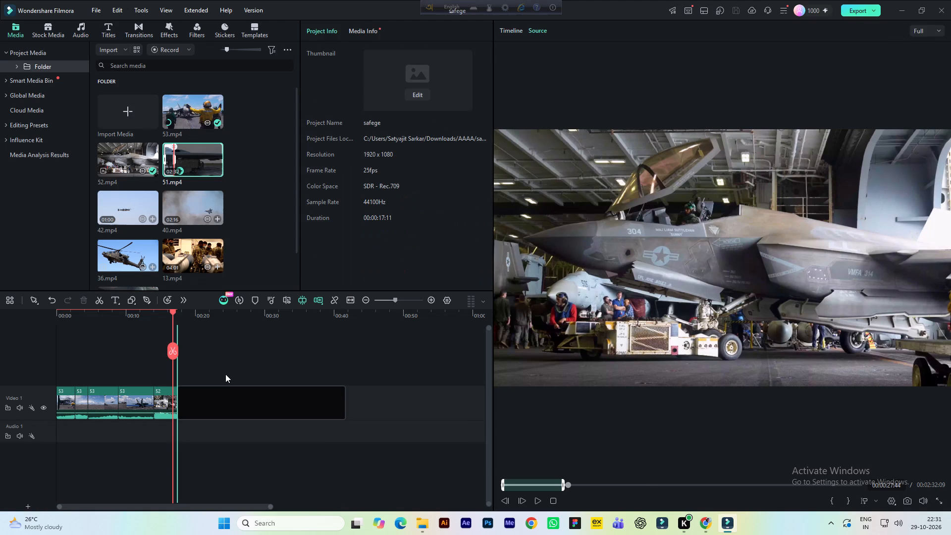
# Apply the Hero speed ramping preset to the new 51.mp4 clip on the timeline.
pyautogui.click(216, 312)
pyautogui.click(250, 395)
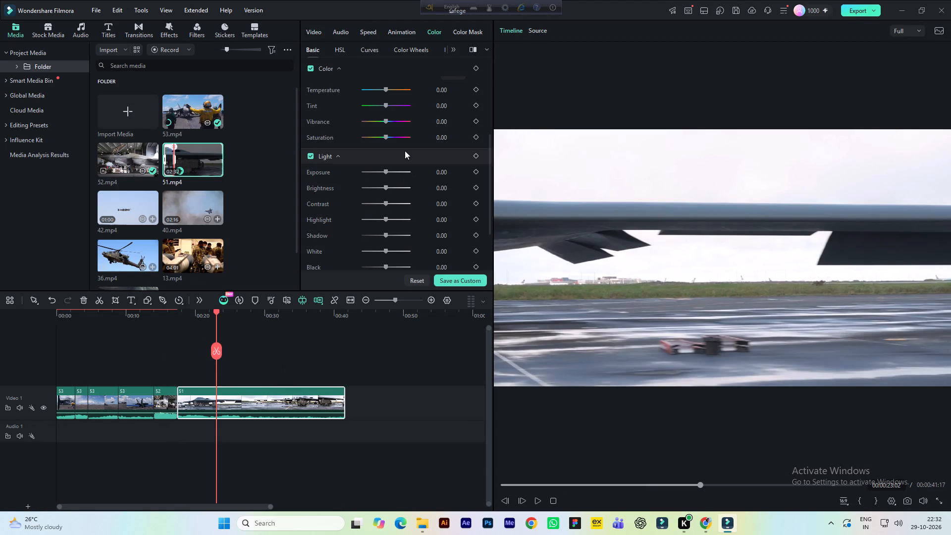
pyautogui.click(370, 33)
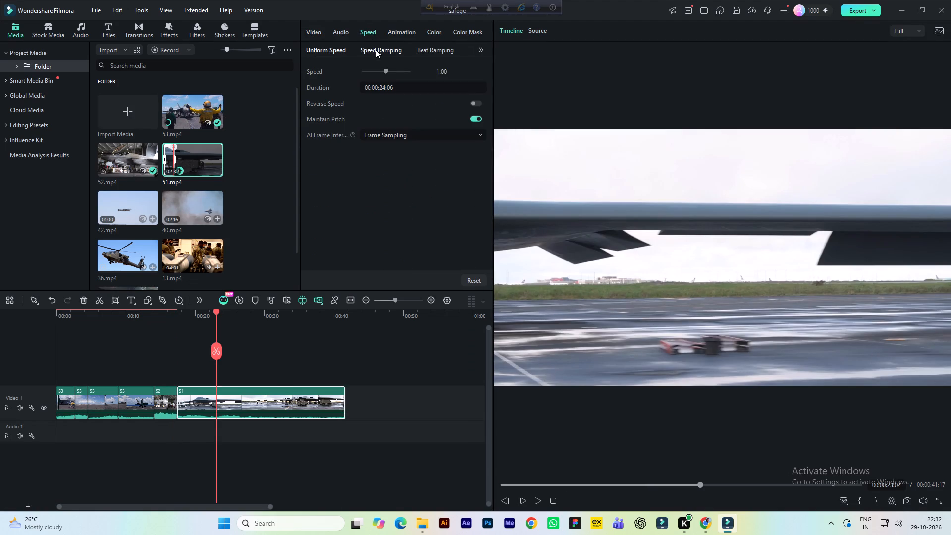
pyautogui.click(376, 50)
pyautogui.doubleClick(417, 77)
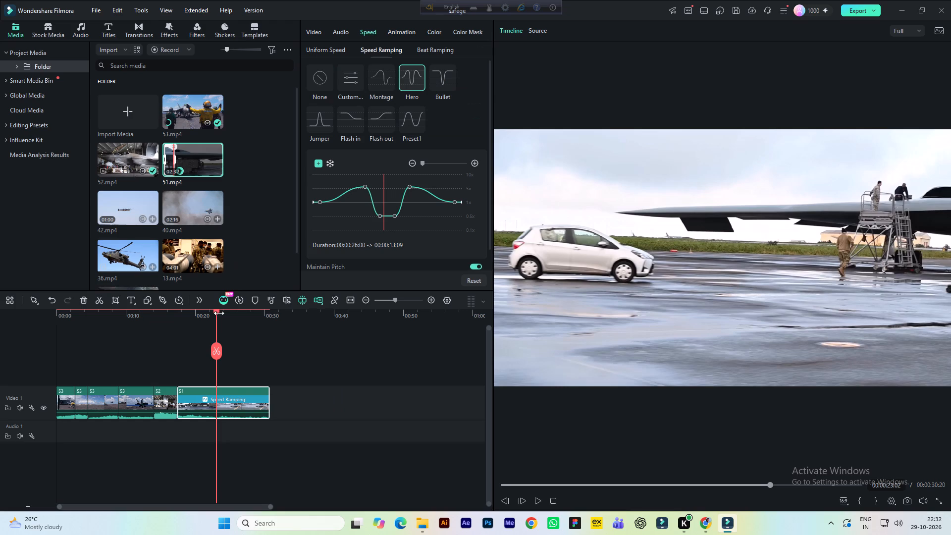
# Play the timeline from just before the speed-ramped sixth clip to review its motion.
pyautogui.click(170, 317)
pyautogui.press('space')
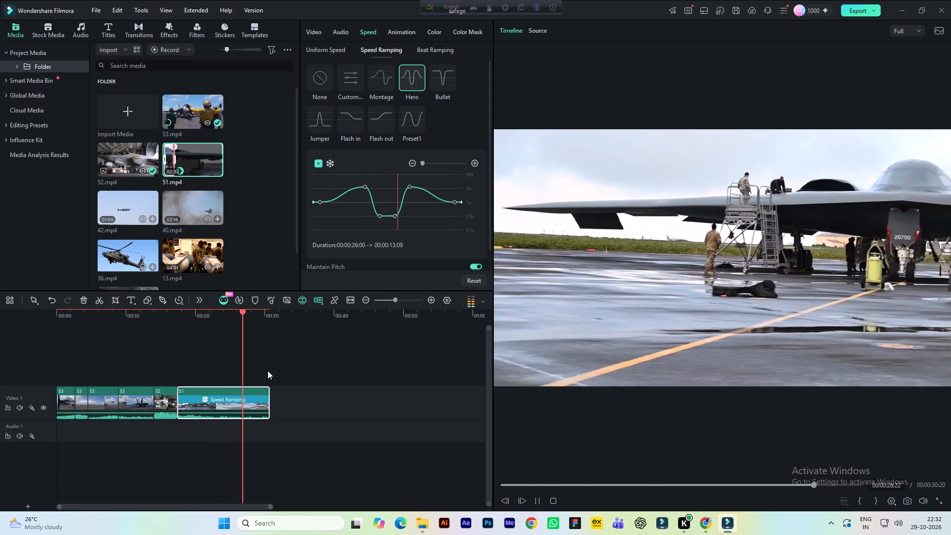
pyautogui.press('space')
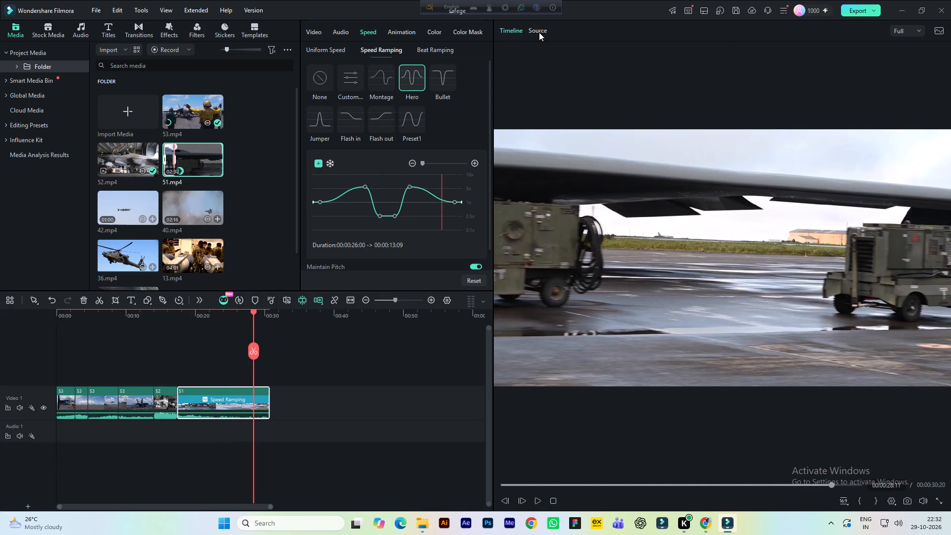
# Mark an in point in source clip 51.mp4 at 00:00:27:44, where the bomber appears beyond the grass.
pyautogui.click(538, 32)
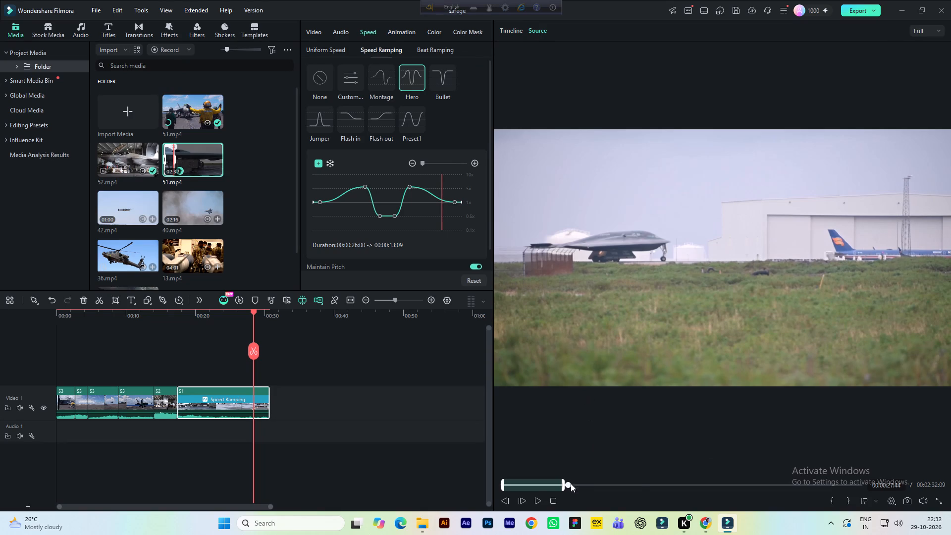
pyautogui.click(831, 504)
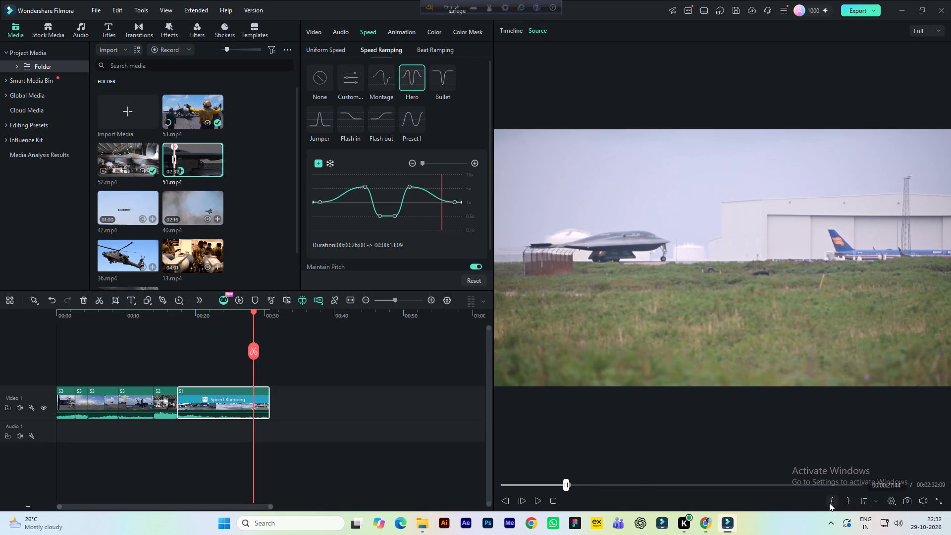
# Skim source clip 51.mp4 onward from the in point through the ground crew and parked bomber shots to find the next moment.
pyautogui.press('space')
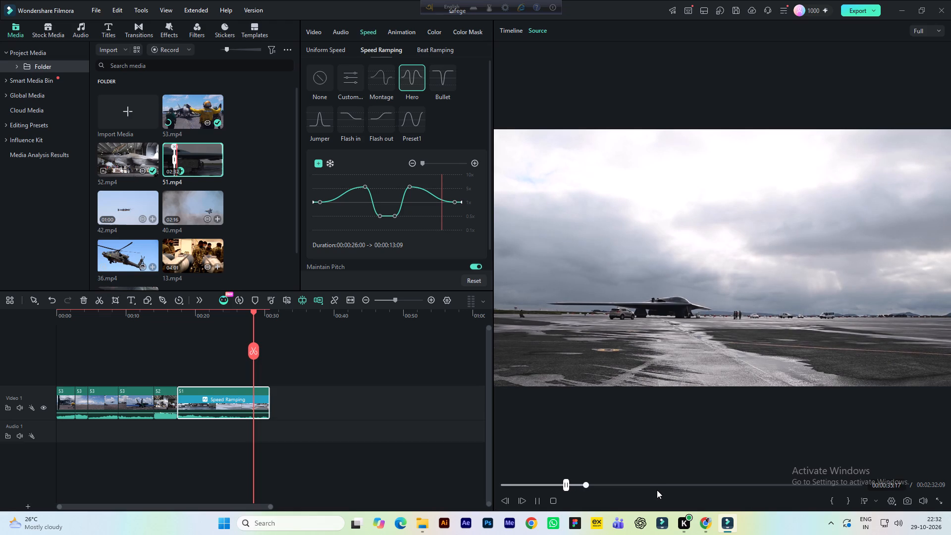
pyautogui.click(595, 483)
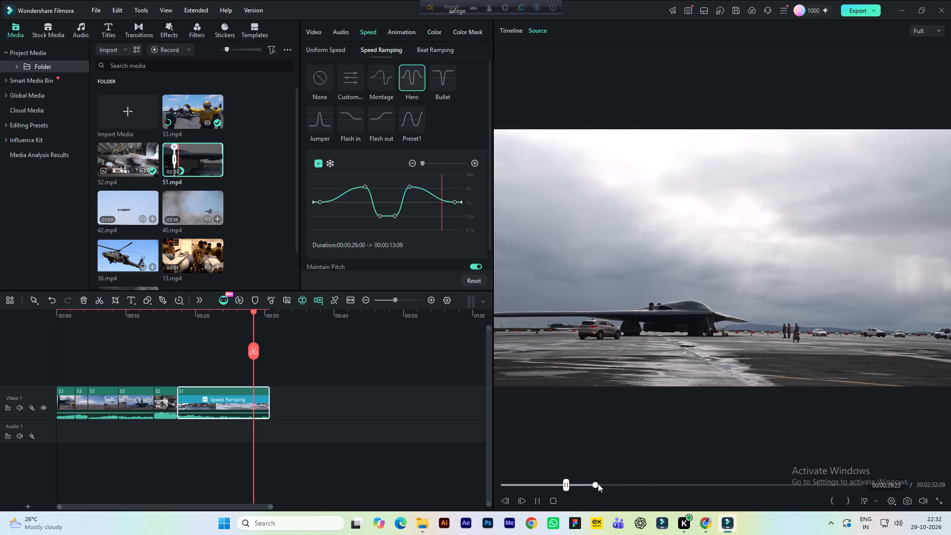
pyautogui.click(602, 484)
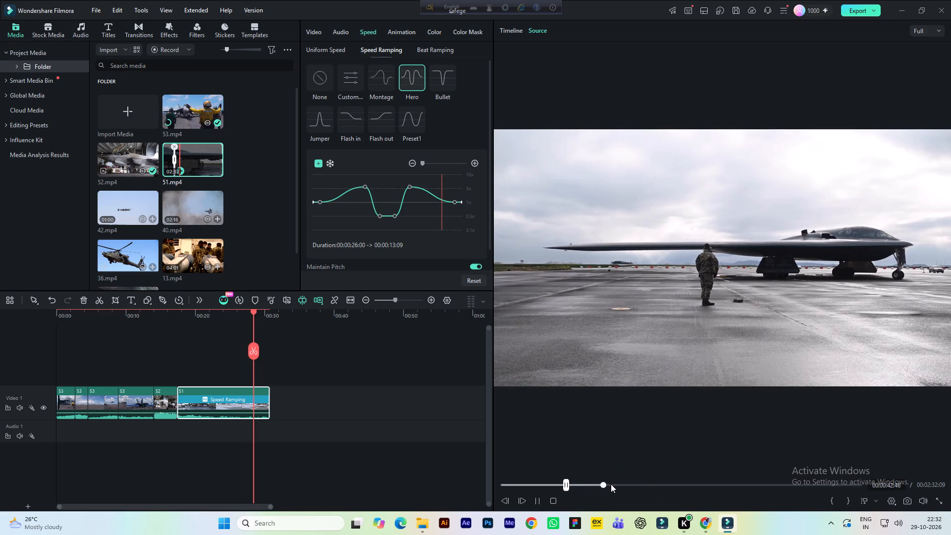
pyautogui.click(612, 484)
pyautogui.click(620, 484)
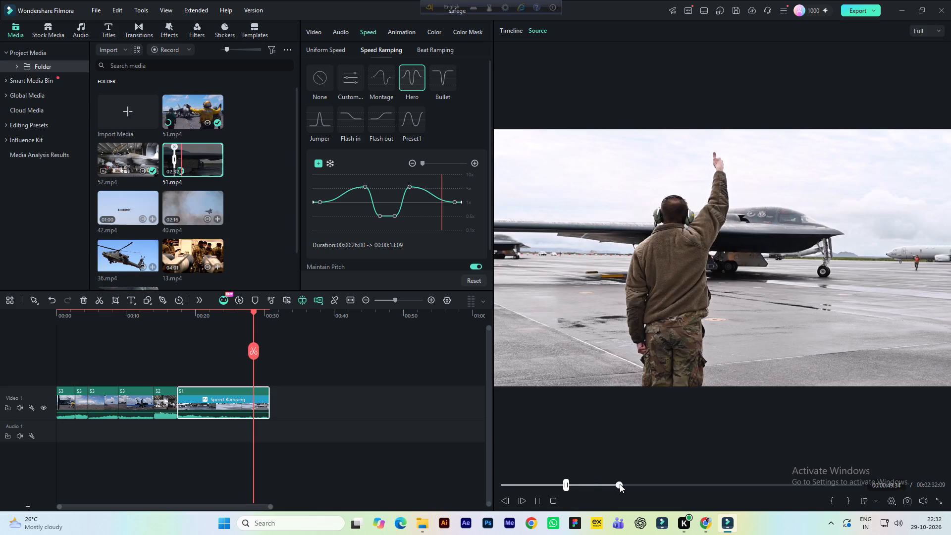
pyautogui.click(629, 486)
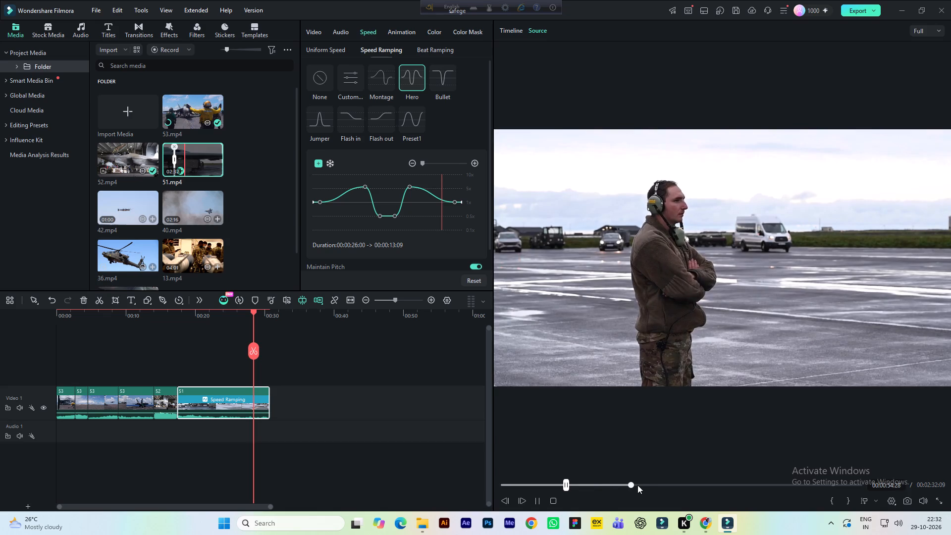
pyautogui.click(637, 485)
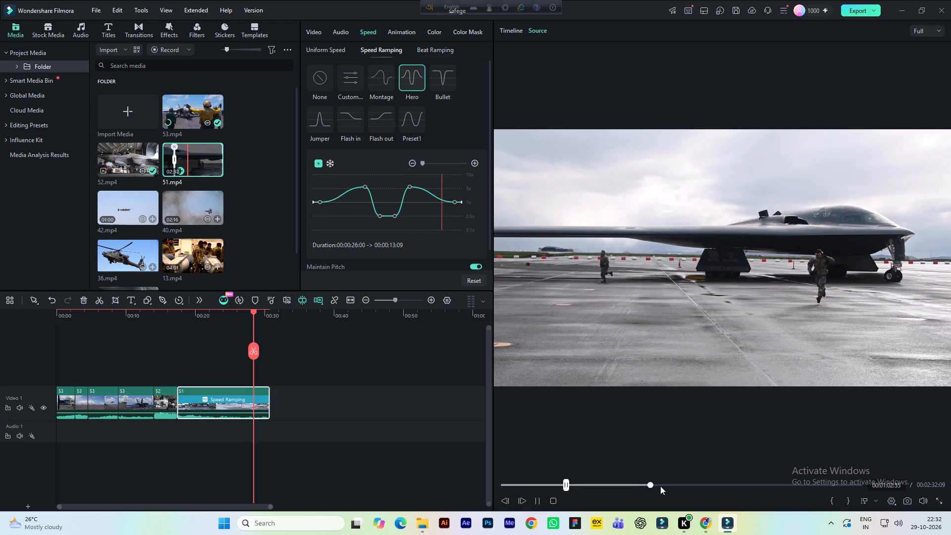
pyautogui.click(660, 485)
pyautogui.click(671, 485)
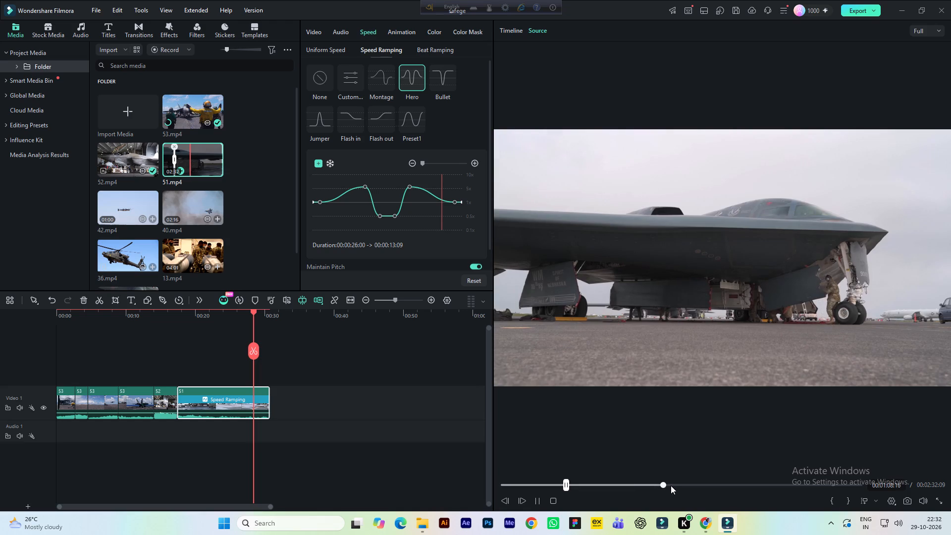
pyautogui.click(667, 482)
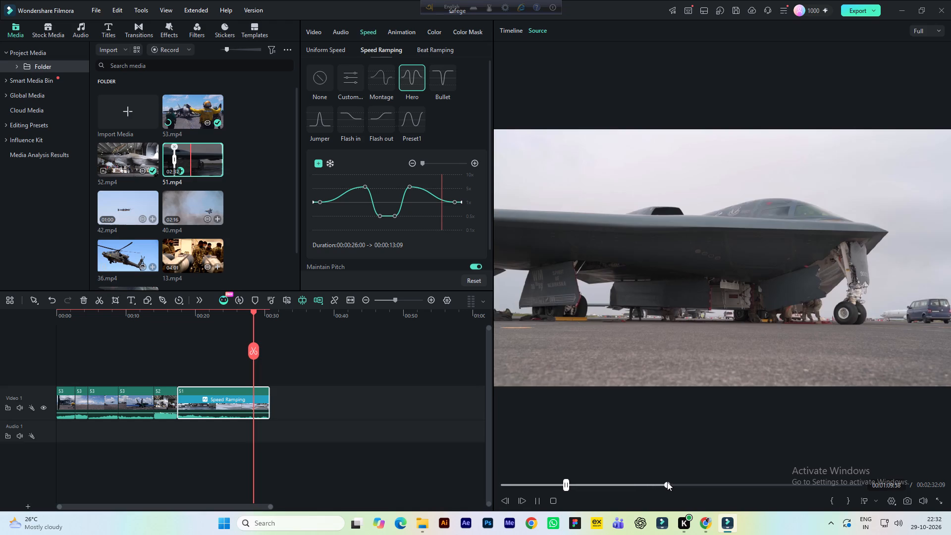
pyautogui.press('space')
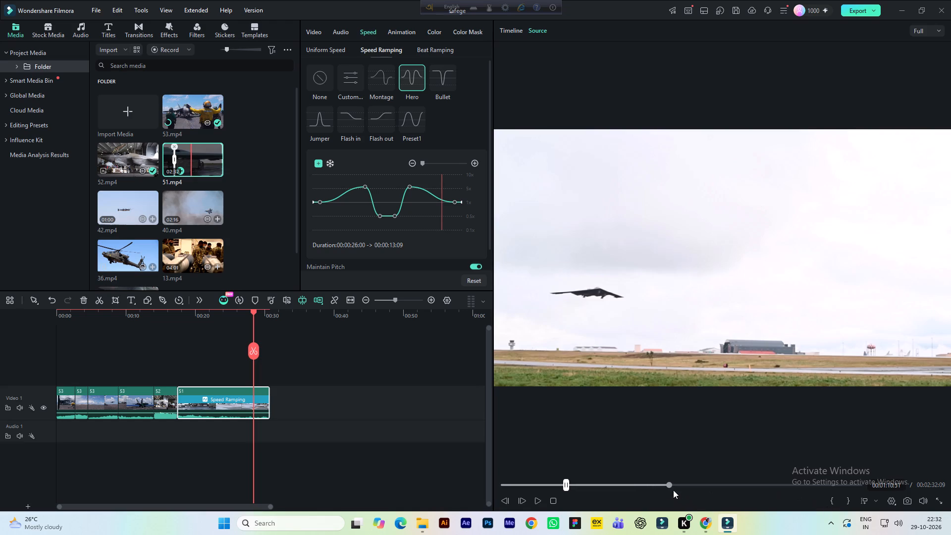
# Trim 51.mp4 from about 00:01:06 to 00:01:10 on the parked bomber, append it to Video 1 keeping 1920x1080 25fps, and preview it.
pyautogui.click(660, 486)
pyautogui.click(831, 501)
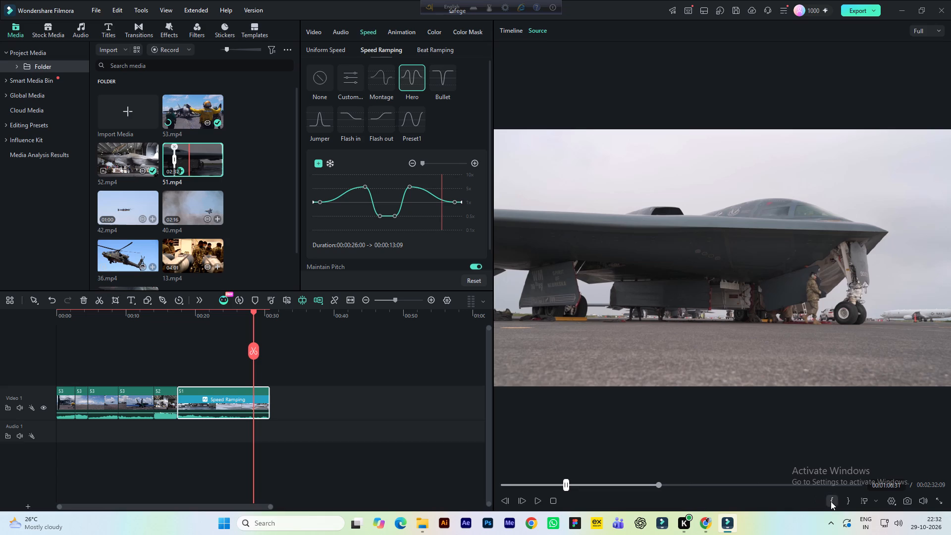
pyautogui.press('space')
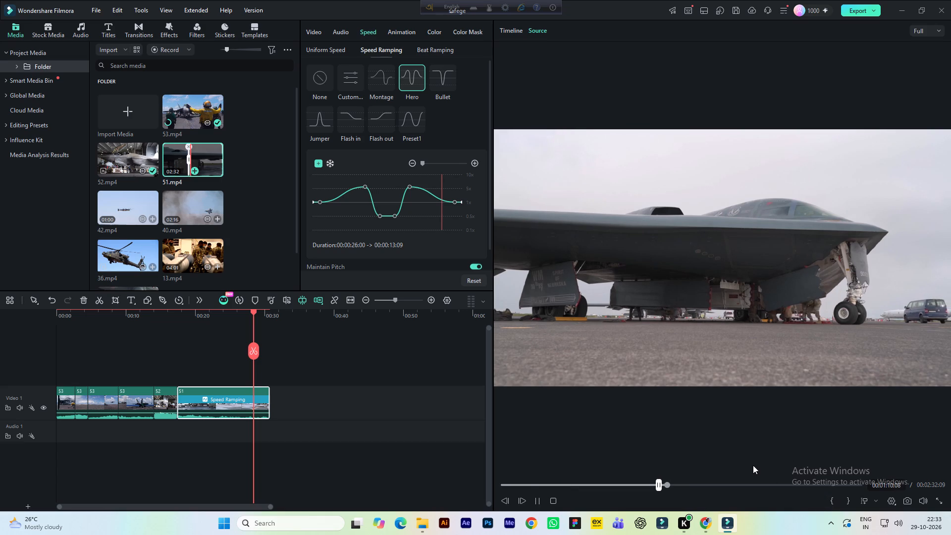
pyautogui.press('space')
pyautogui.click(850, 500)
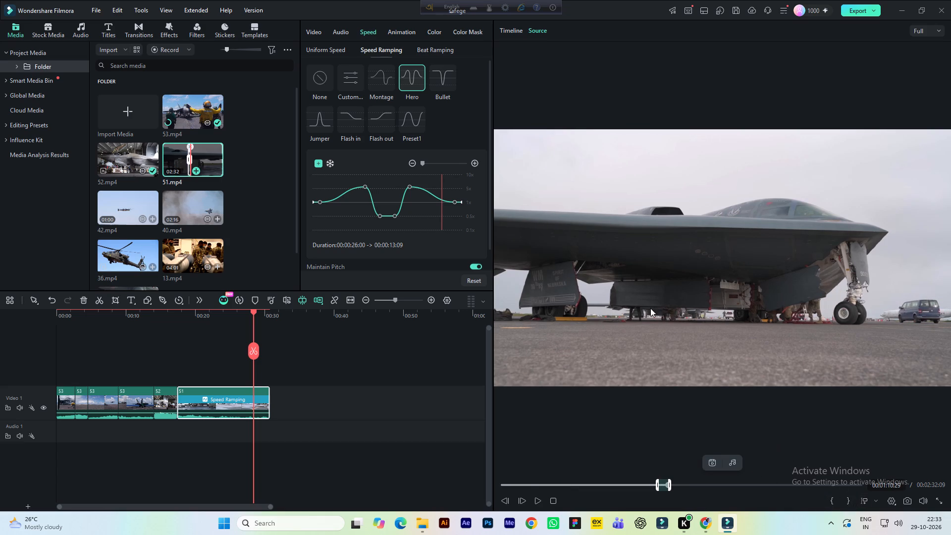
pyautogui.moveTo(646, 298); pyautogui.dragTo(422, 395)
pyautogui.click(563, 286)
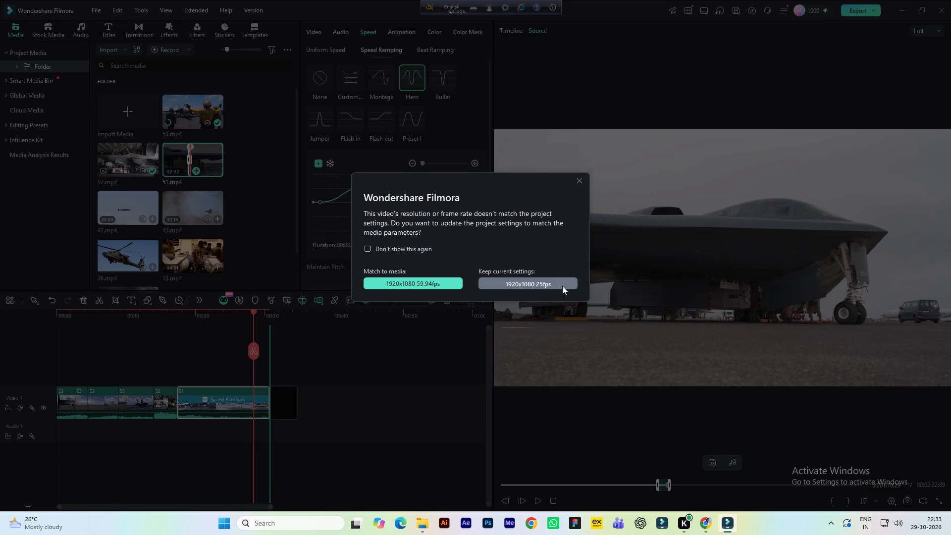
pyautogui.press('space')
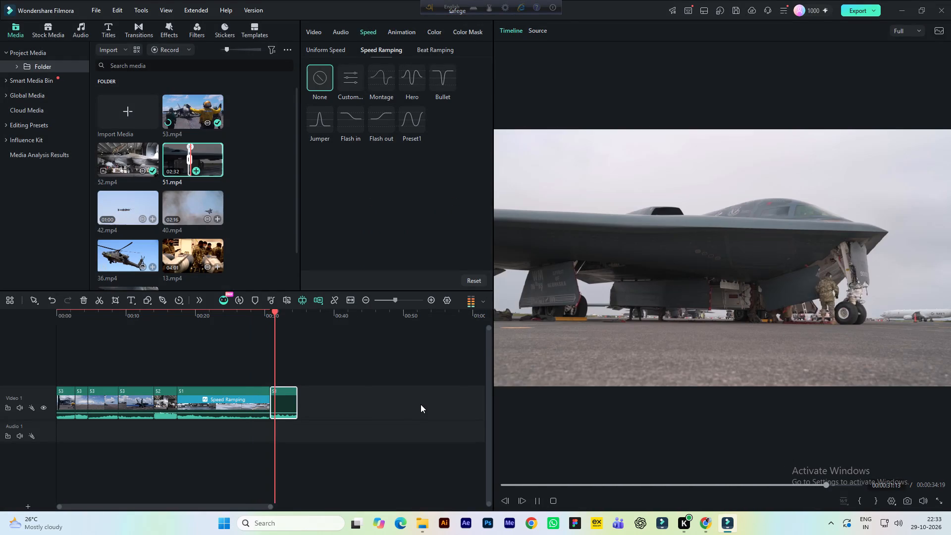
pyautogui.press('space')
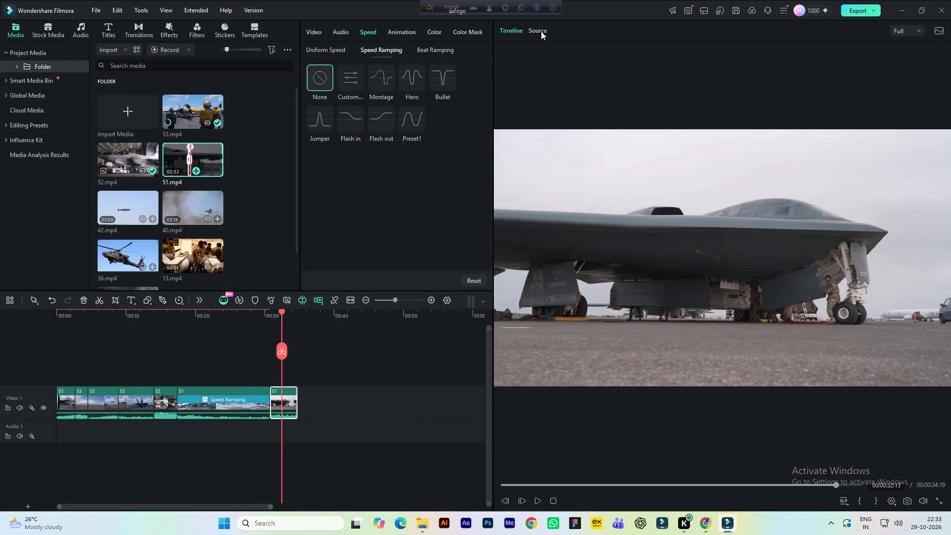
# Trim 51.mp4 from 00:01:12:53 to about 00:01:16 on the bomber flyover, append it to Video 1 keeping 25fps, and preview it.
pyautogui.click(541, 31)
pyautogui.press('space')
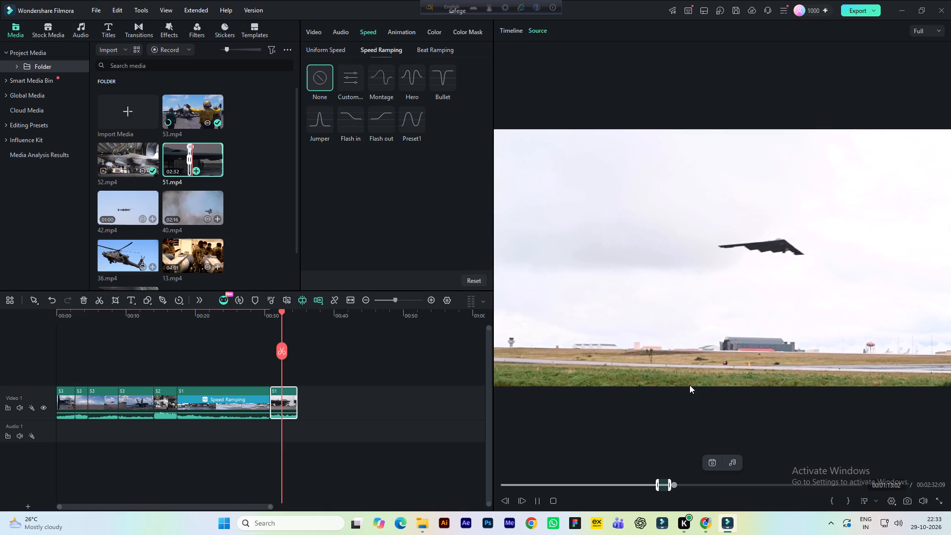
pyautogui.press('space')
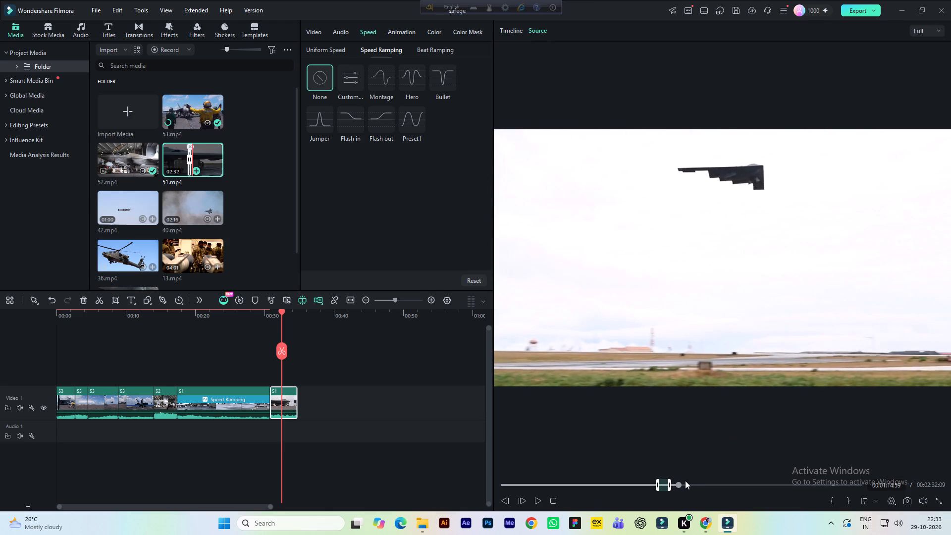
pyautogui.moveTo(680, 484); pyautogui.dragTo(674, 485)
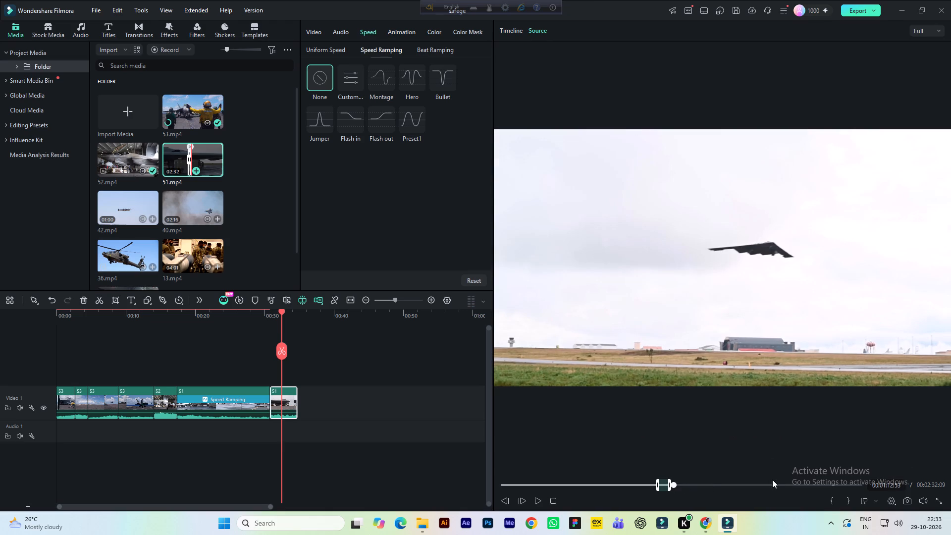
pyautogui.click(829, 502)
pyautogui.press('space')
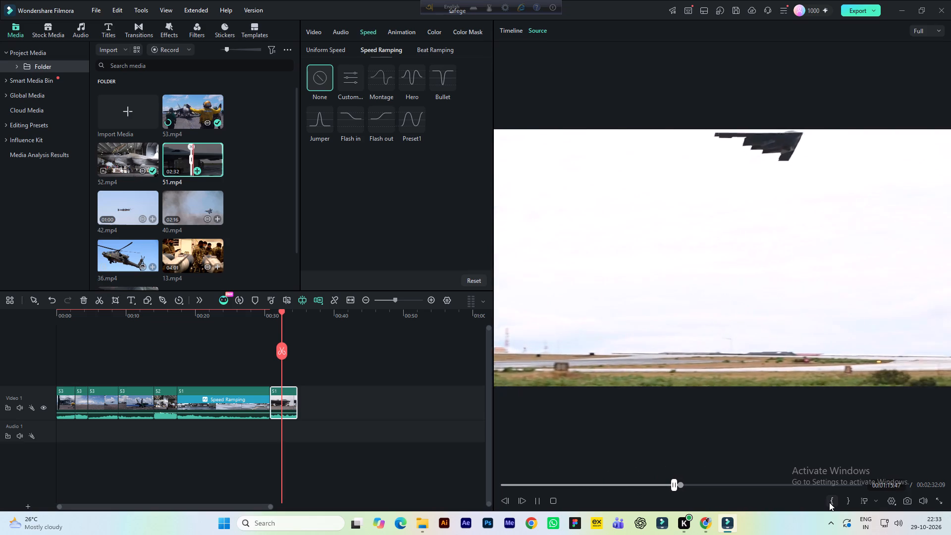
pyautogui.press('space')
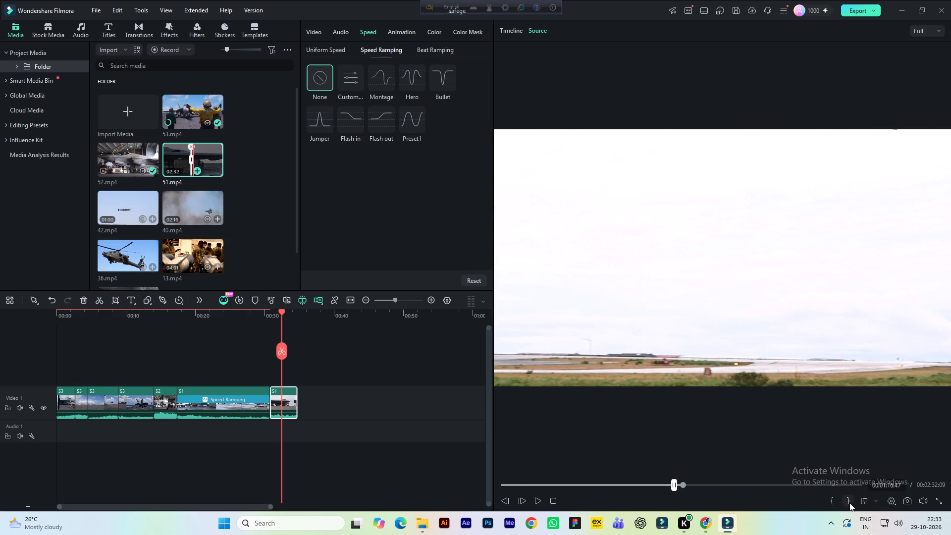
pyautogui.click(849, 502)
pyautogui.moveTo(668, 330); pyautogui.dragTo(436, 413)
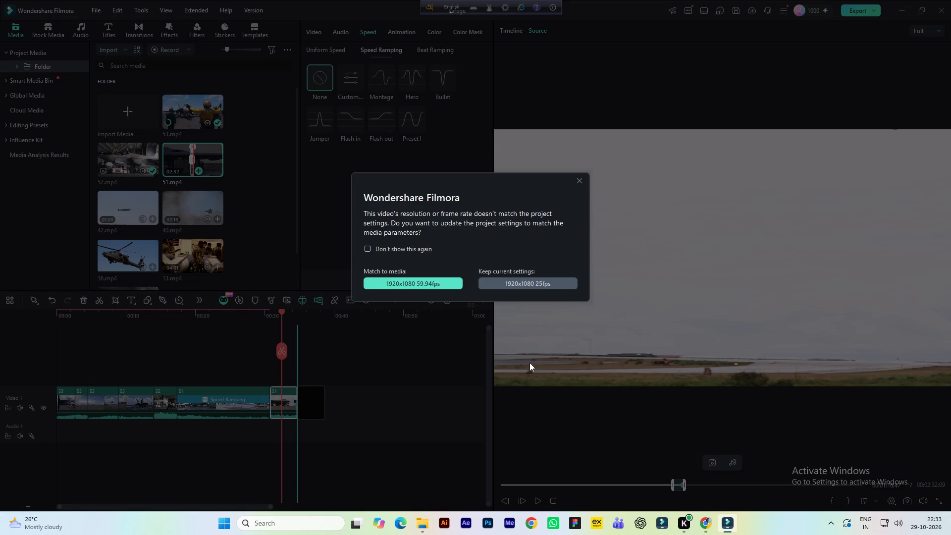
pyautogui.click(563, 281)
pyautogui.press('space')
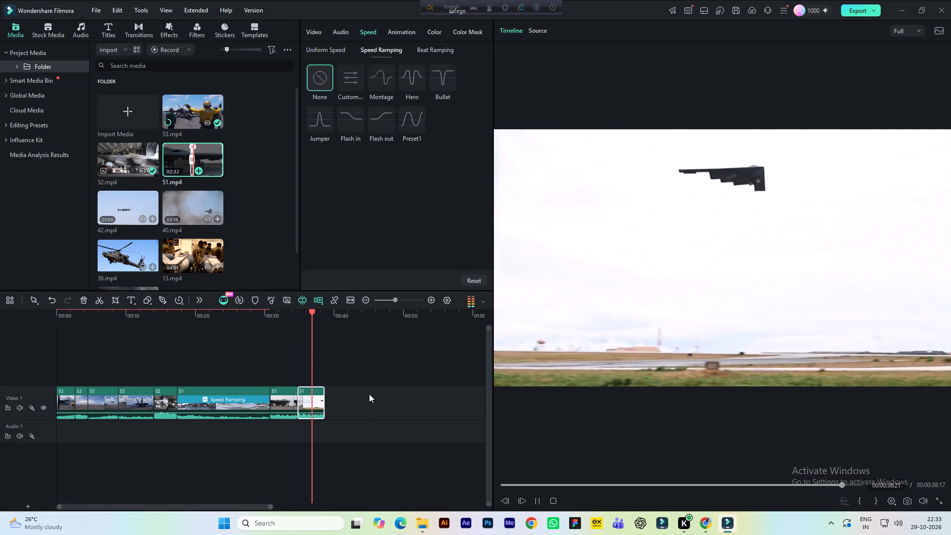
pyautogui.press('space')
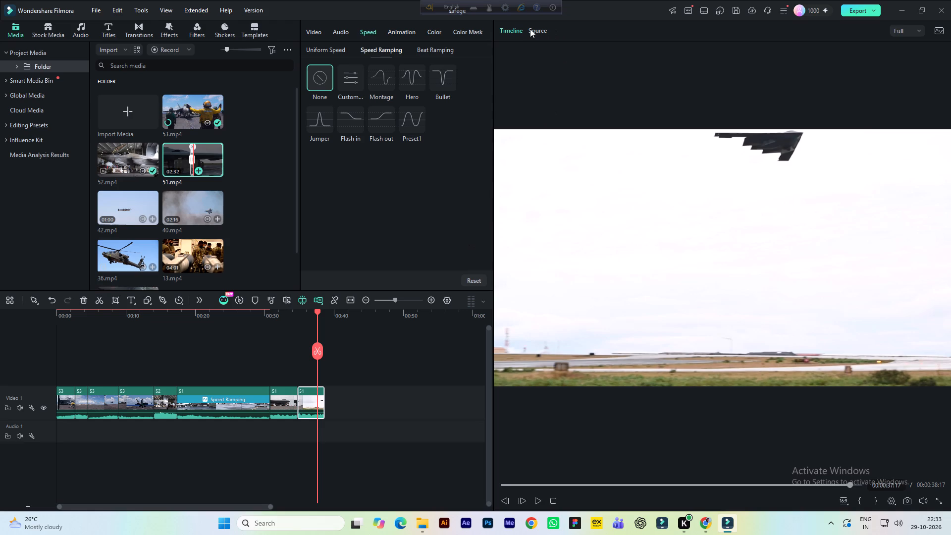
# Trim 51.mp4 from 00:01:20:05 to 00:01:24:48 on the walking ground crew, append it to Video 1 keeping 25fps, and preview it.
pyautogui.click(530, 29)
pyautogui.press('space')
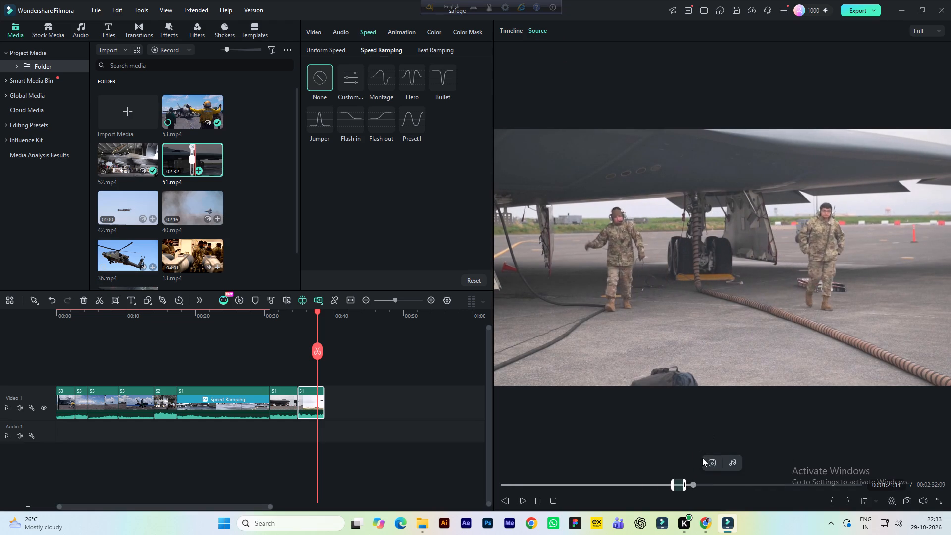
pyautogui.press('space')
pyautogui.click(691, 484)
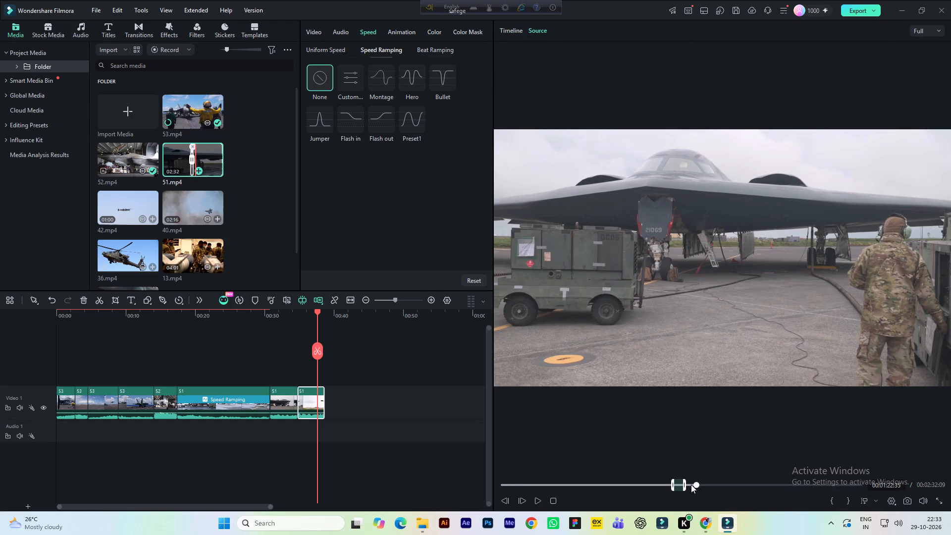
pyautogui.click(833, 503)
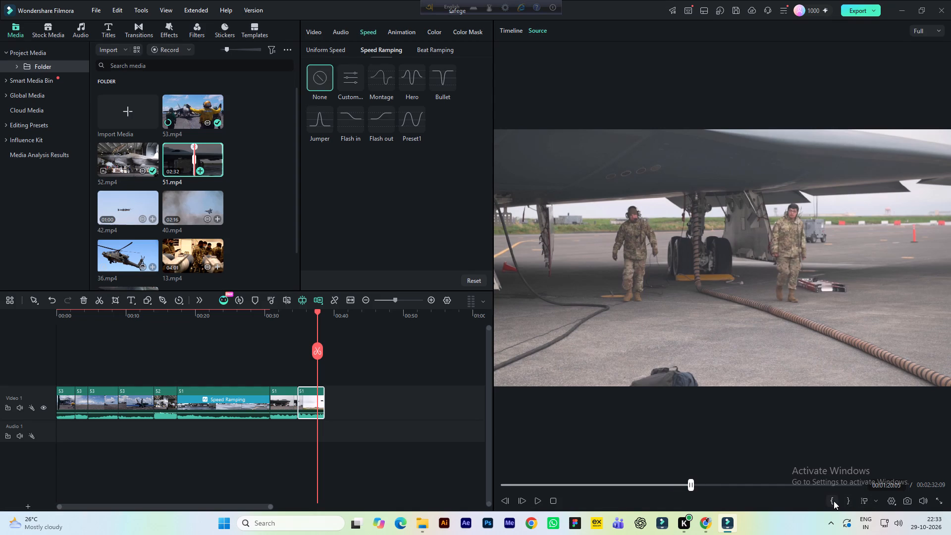
pyautogui.press('space')
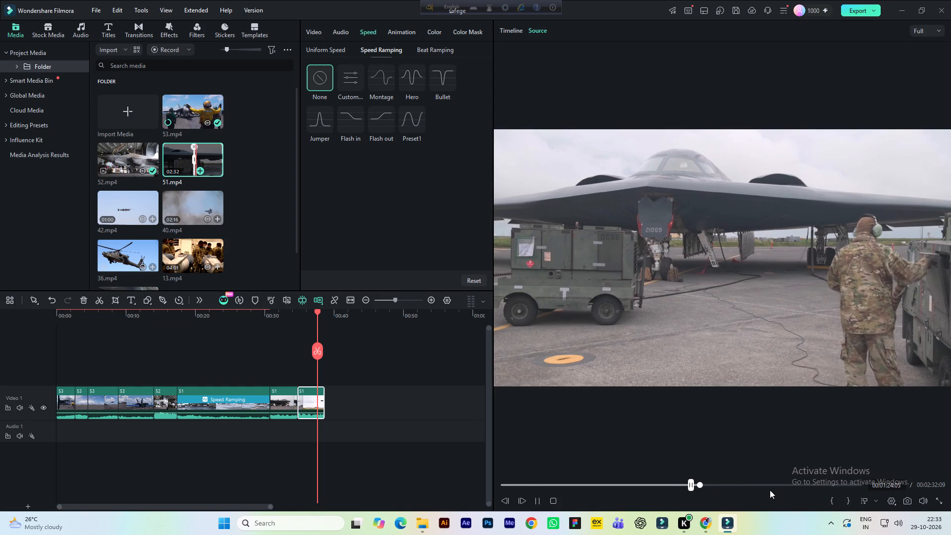
pyautogui.press('space')
pyautogui.click(848, 500)
pyautogui.moveTo(780, 368); pyautogui.dragTo(486, 396)
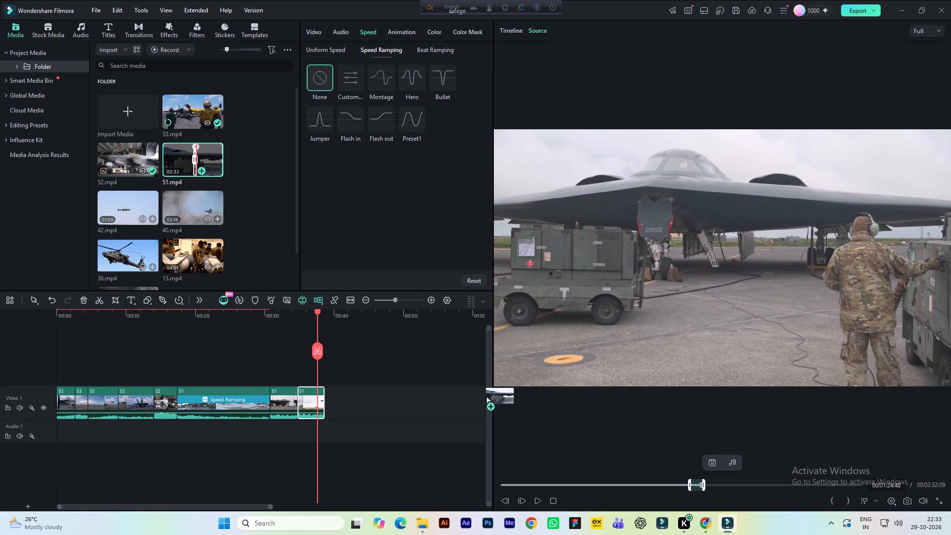
pyautogui.moveTo(486, 396); pyautogui.dragTo(430, 409)
pyautogui.click(553, 283)
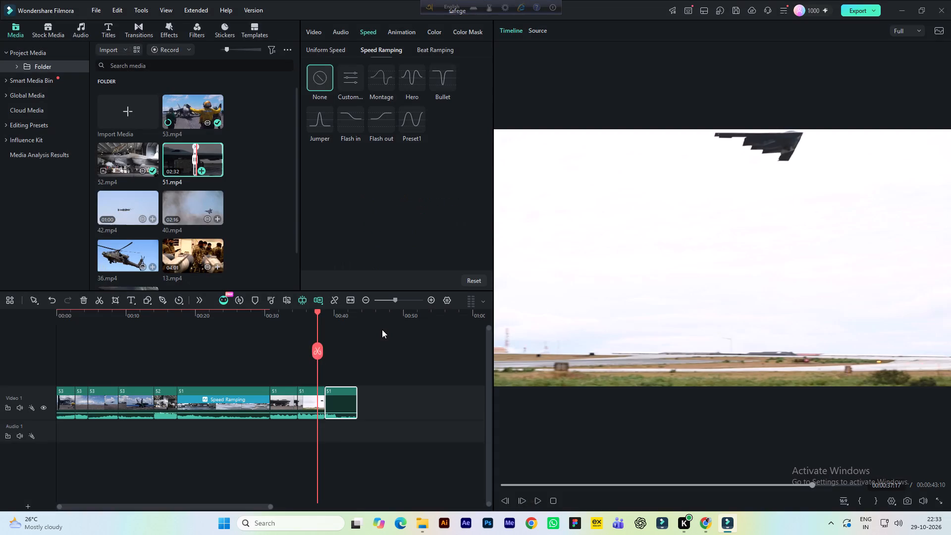
pyautogui.press('space')
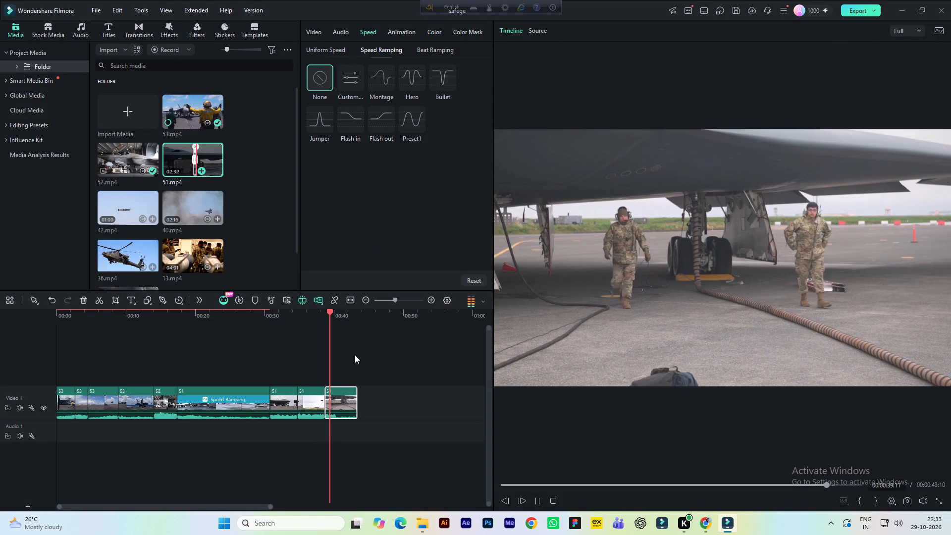
pyautogui.press('space')
# Grade the ground crew clip's basic colour: temperature 5, vibrance 12, saturation 18, brightness 19, contrast 84 and highlight 21.
pyautogui.click(348, 398)
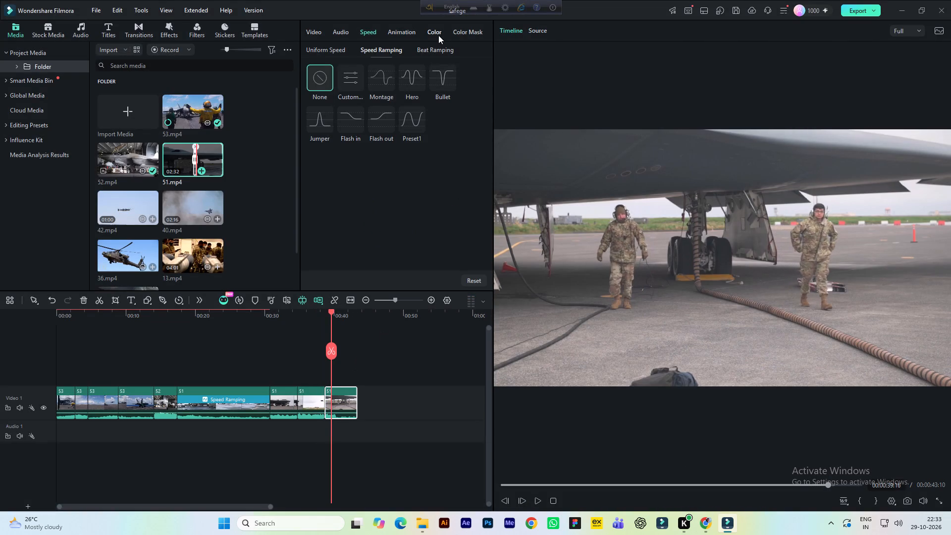
pyautogui.click(437, 35)
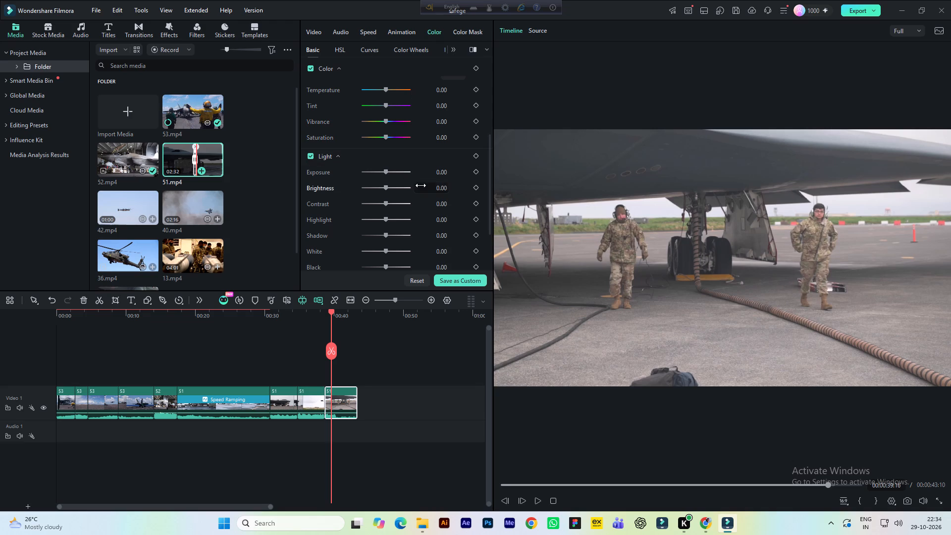
pyautogui.click(435, 187)
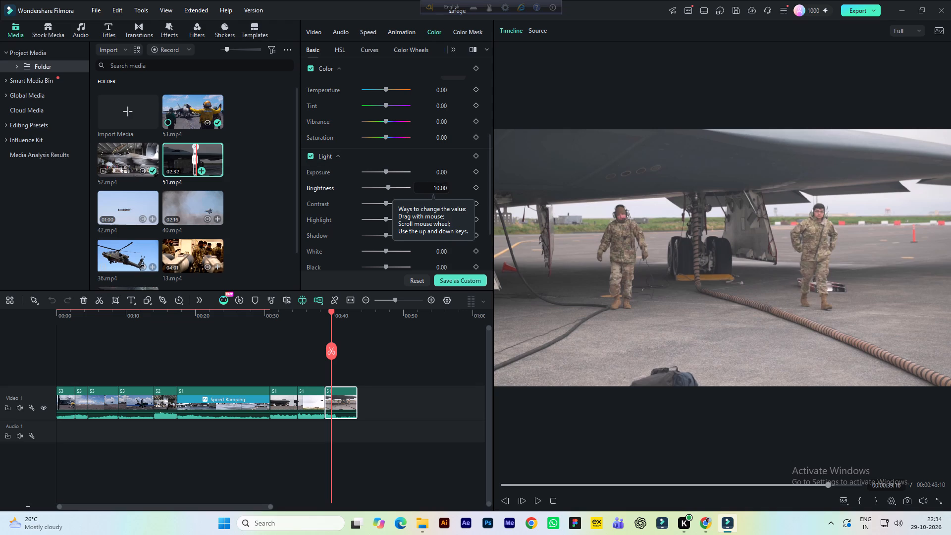
pyautogui.click(443, 204)
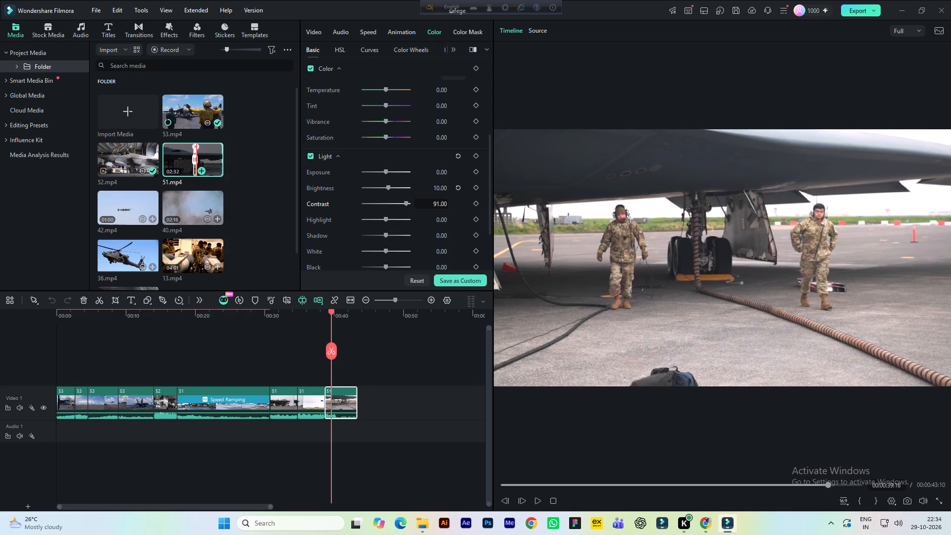
pyautogui.click(433, 136)
pyautogui.click(446, 121)
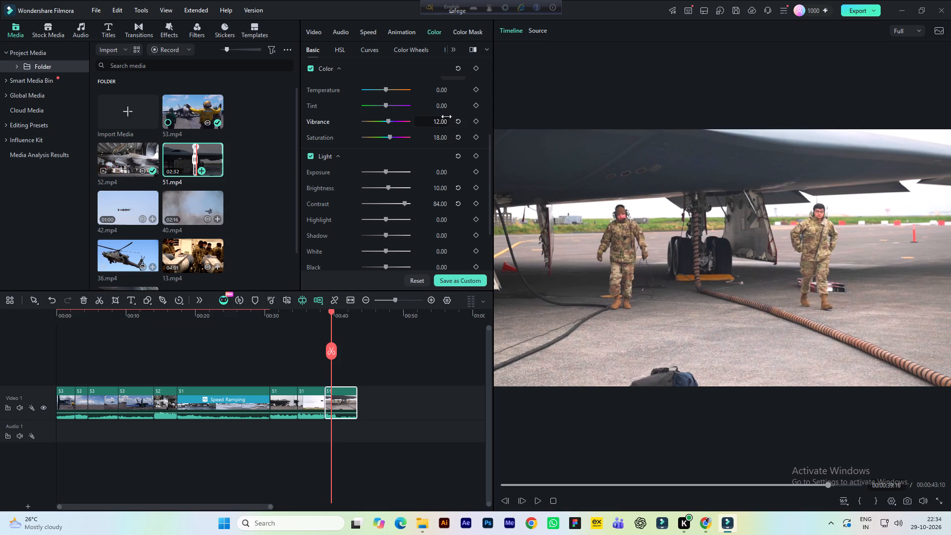
pyautogui.click(446, 92)
pyautogui.click(444, 188)
pyautogui.scroll(-1, 428, 209)
pyautogui.click(438, 197)
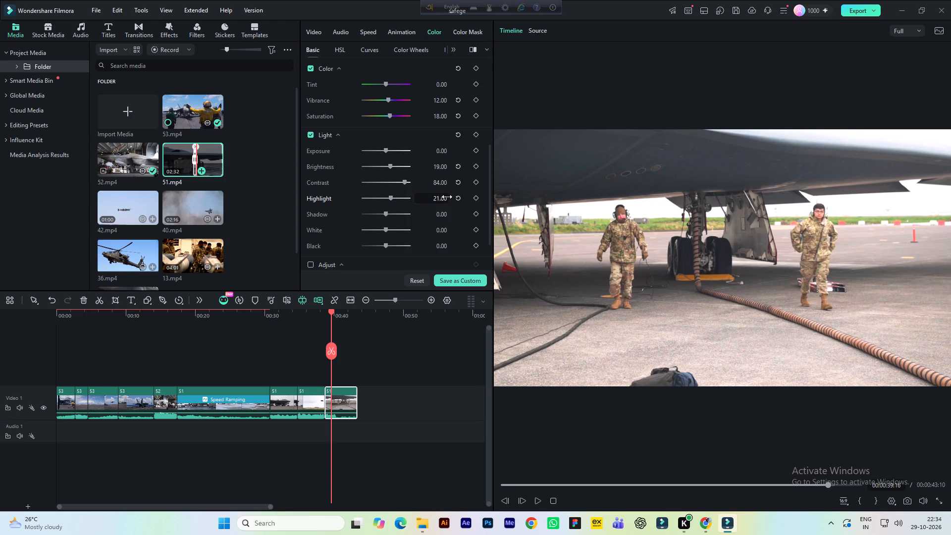
# Adjust the yellows of the ground crew clip in HSL to hue 38, saturation 60 and luminance -76, and preview the clip.
pyautogui.click(342, 48)
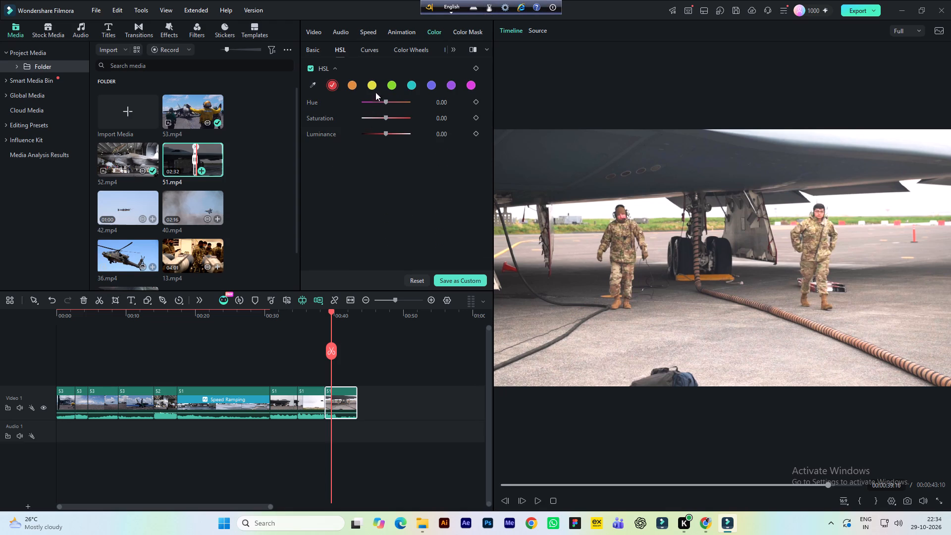
pyautogui.click(374, 86)
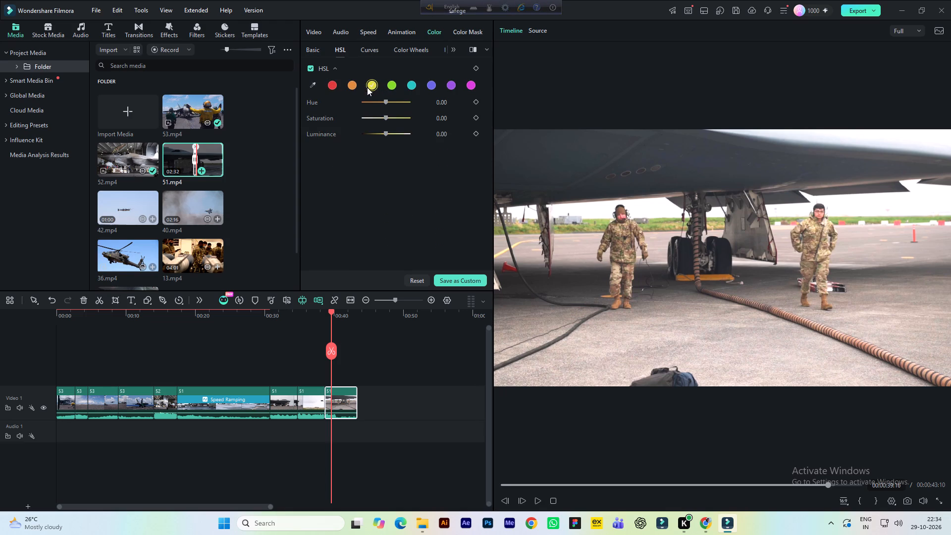
pyautogui.moveTo(389, 100); pyautogui.dragTo(391, 100)
pyautogui.moveTo(391, 100); pyautogui.dragTo(395, 100)
pyautogui.moveTo(387, 116); pyautogui.dragTo(394, 114)
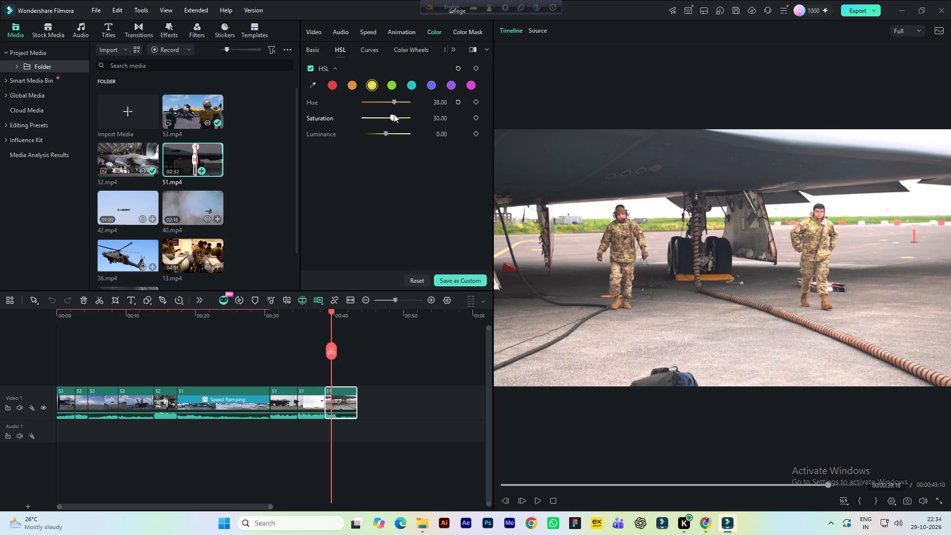
pyautogui.moveTo(394, 114); pyautogui.dragTo(410, 118)
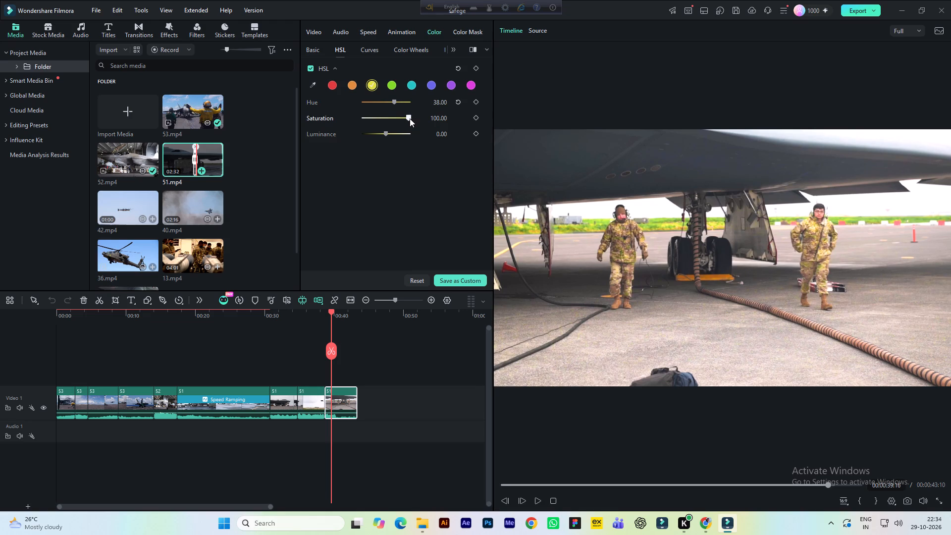
pyautogui.moveTo(410, 118); pyautogui.dragTo(400, 116)
pyautogui.moveTo(384, 132); pyautogui.dragTo(379, 131)
pyautogui.moveTo(379, 131); pyautogui.dragTo(369, 130)
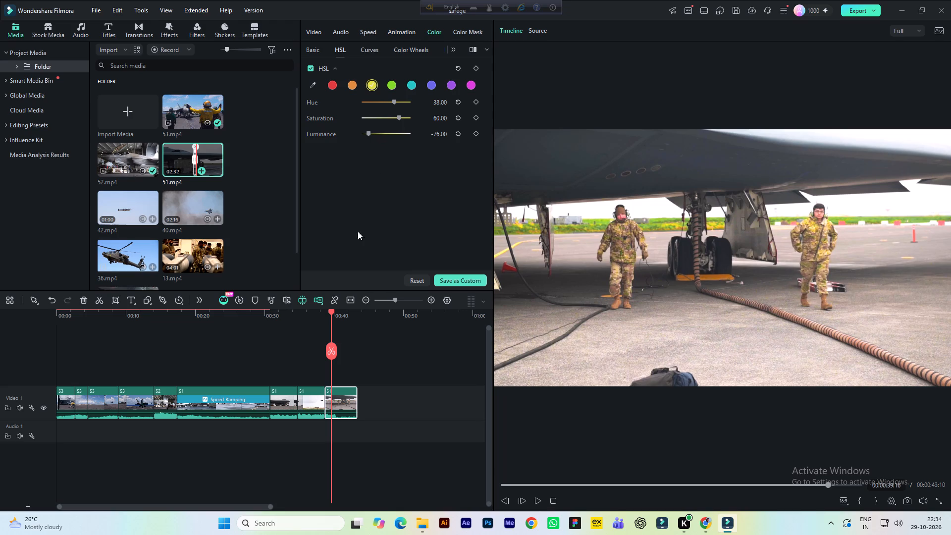
pyautogui.click(318, 315)
pyautogui.press('space')
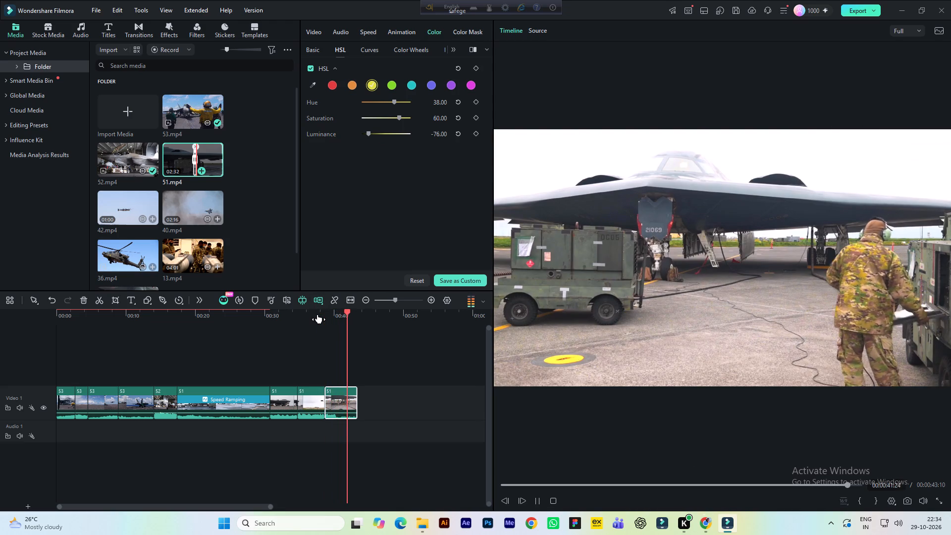
pyautogui.press('space')
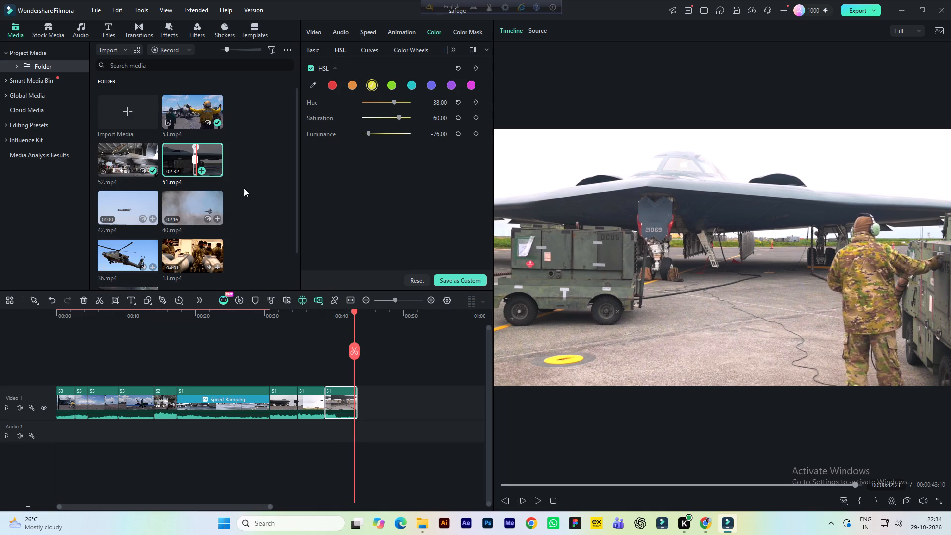
# Replay the graded ground crew clip and compare it with the ungraded 51.mp4 source footage.
pyautogui.click(307, 48)
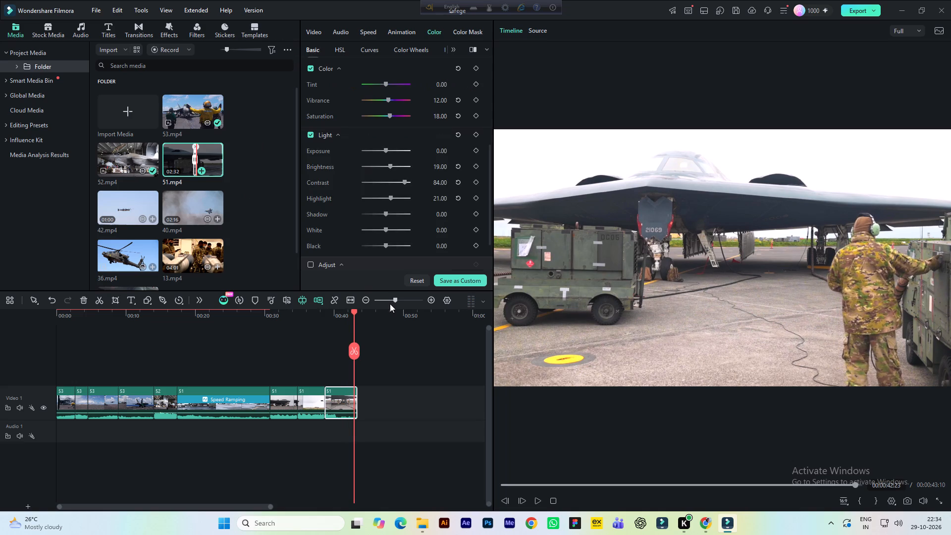
pyautogui.click(340, 315)
pyautogui.press('space')
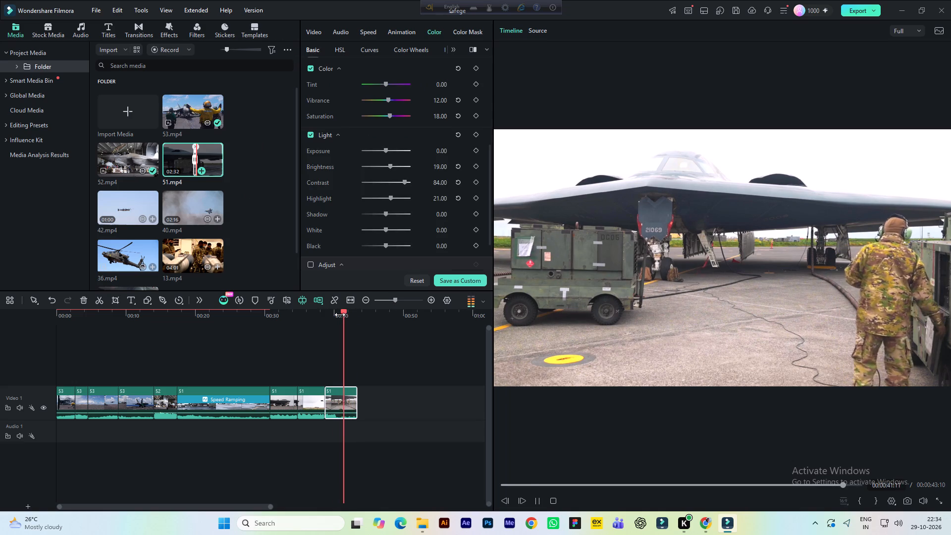
pyautogui.press('space')
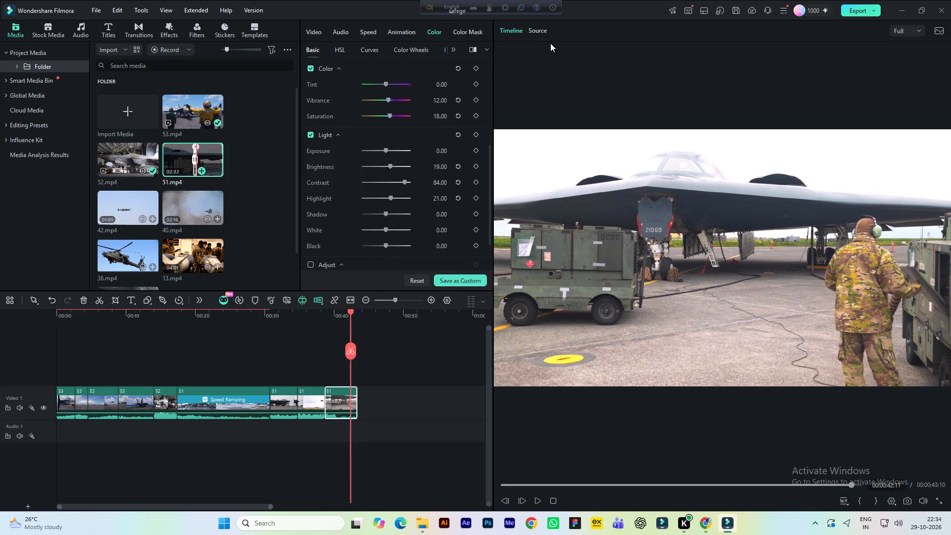
pyautogui.click(539, 30)
pyautogui.press('space')
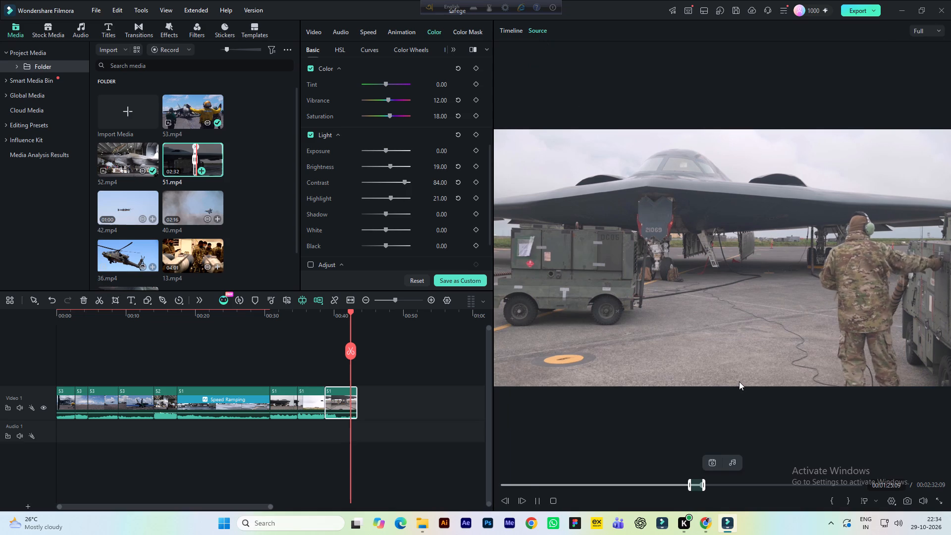
pyautogui.press('space')
pyautogui.click(508, 31)
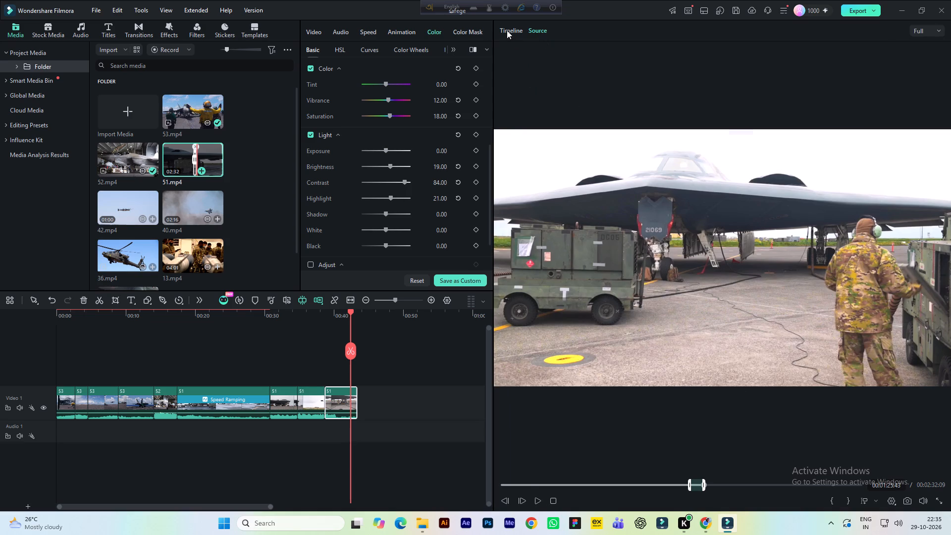
pyautogui.click(535, 30)
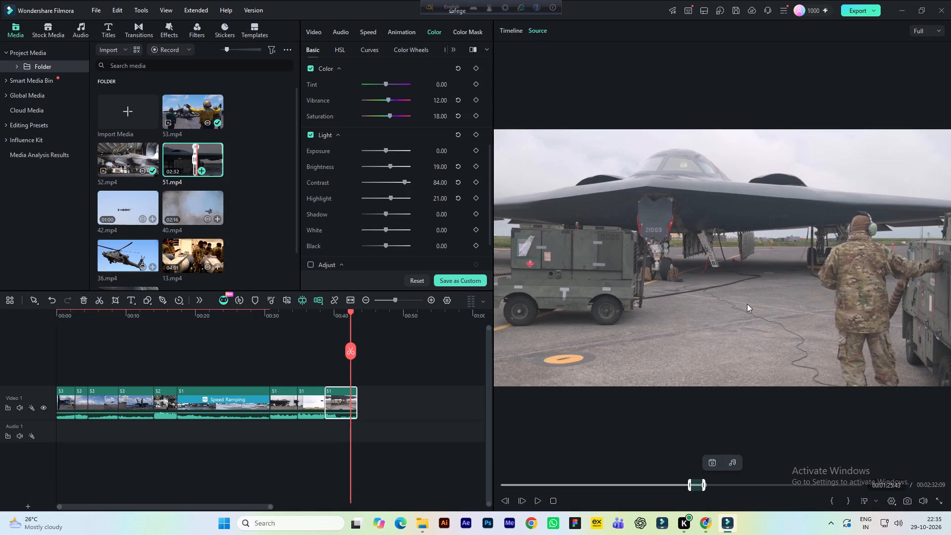
# Trim 51.mp4 from 00:01:39:48 to 00:01:46:39, covering the crew under the bomber and the munitions trailer.
pyautogui.press('space')
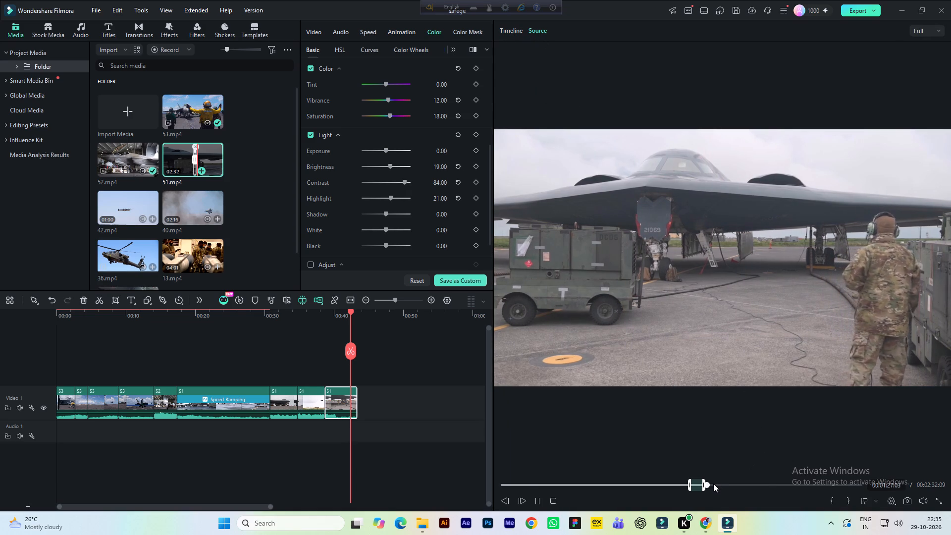
pyautogui.click(712, 483)
pyautogui.click(719, 482)
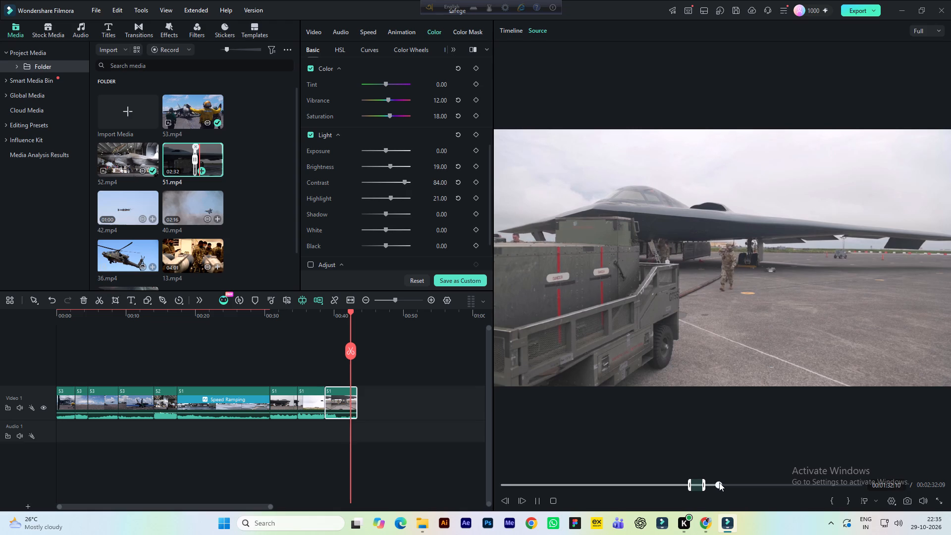
pyautogui.click(725, 483)
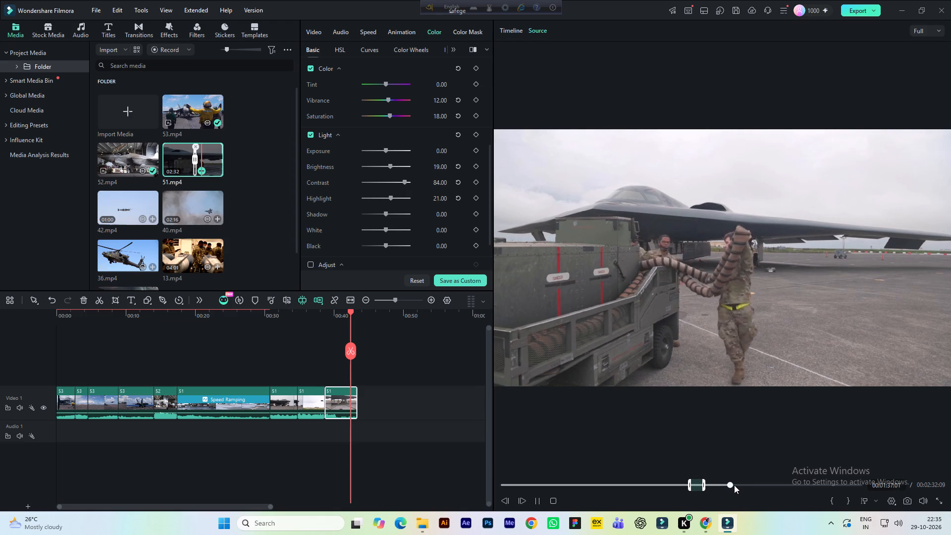
pyautogui.click(734, 485)
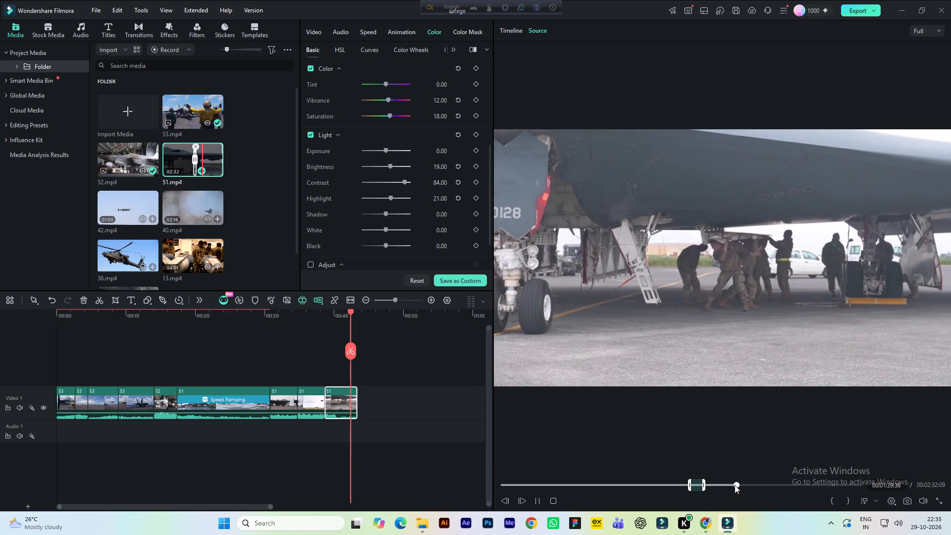
pyautogui.click(743, 483)
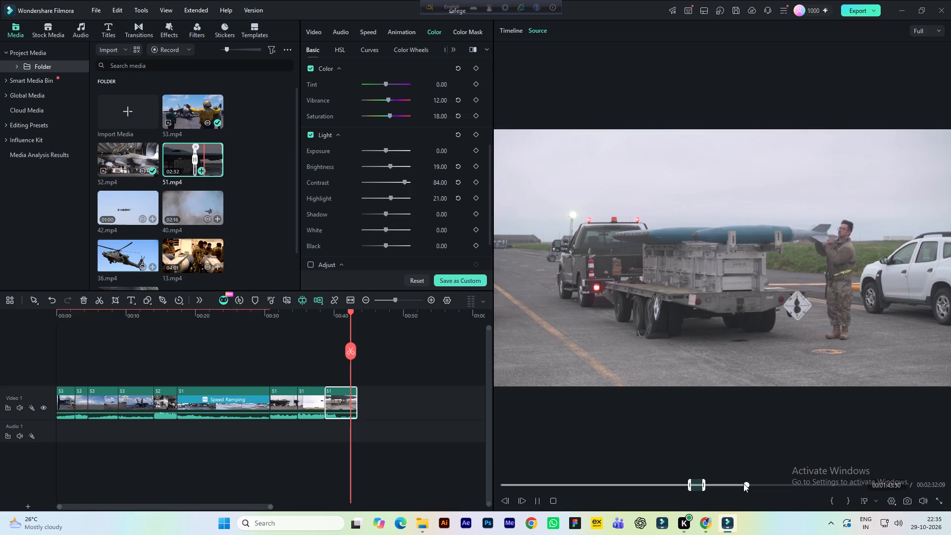
pyautogui.click(740, 483)
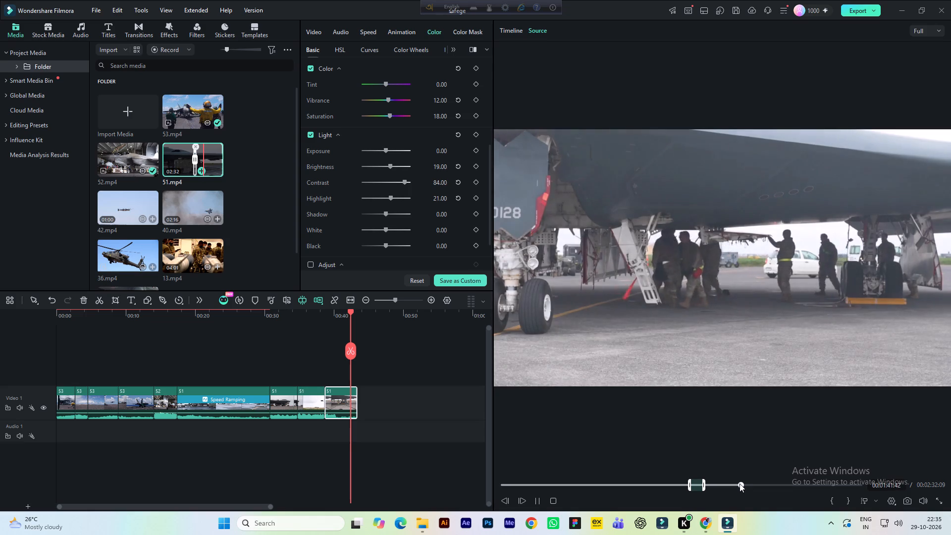
pyautogui.click(738, 483)
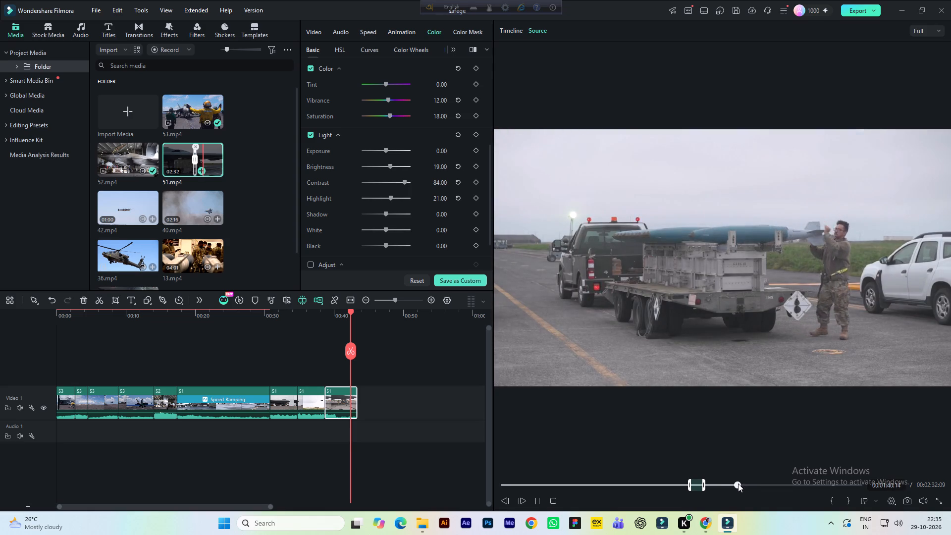
pyautogui.press('space')
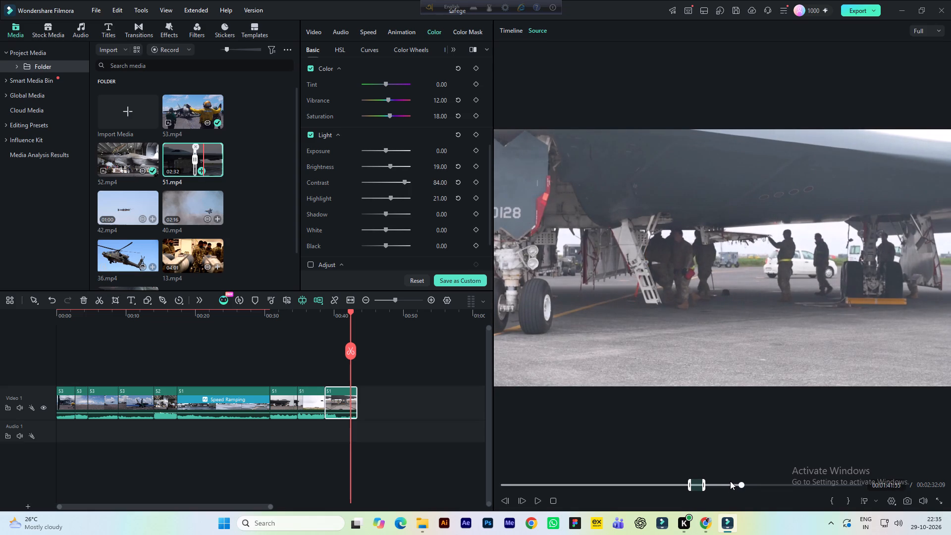
pyautogui.click(737, 484)
pyautogui.press('space')
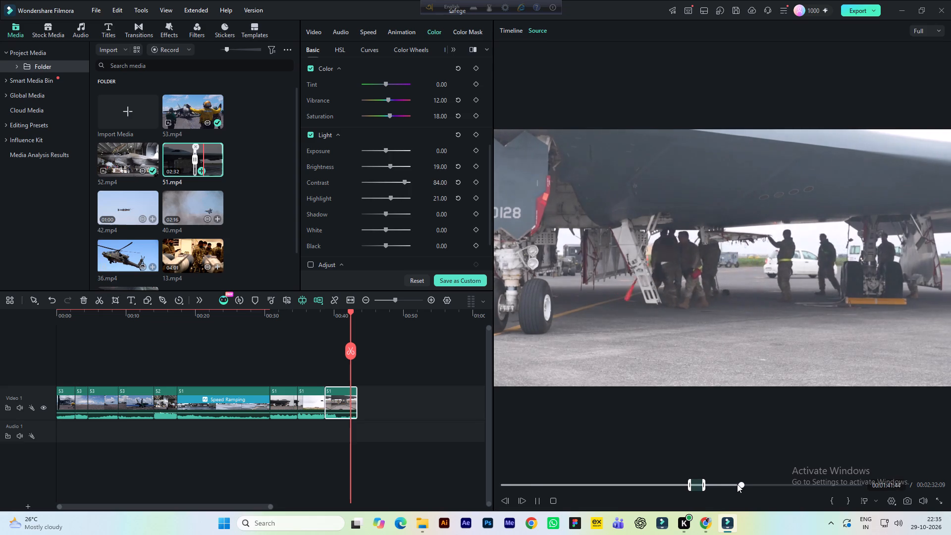
pyautogui.press('space')
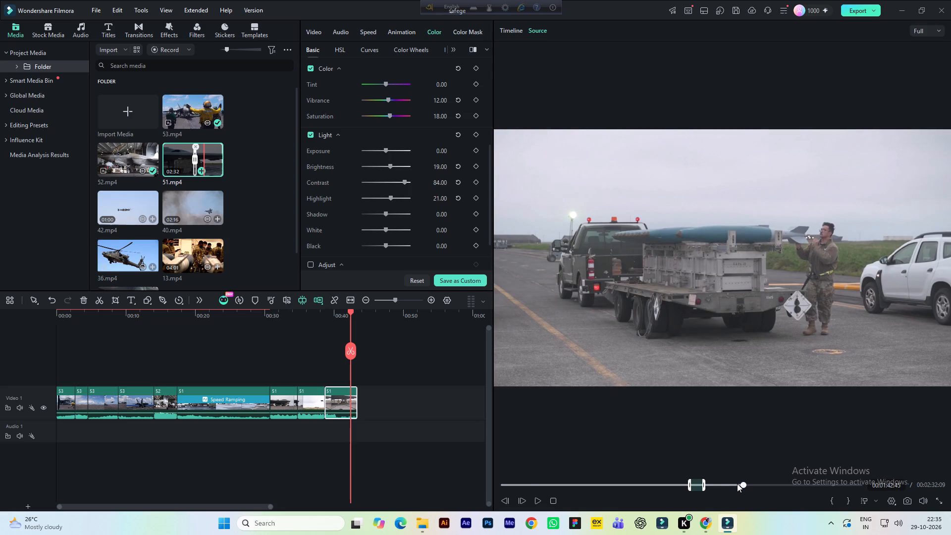
pyautogui.click(737, 483)
pyautogui.click(833, 497)
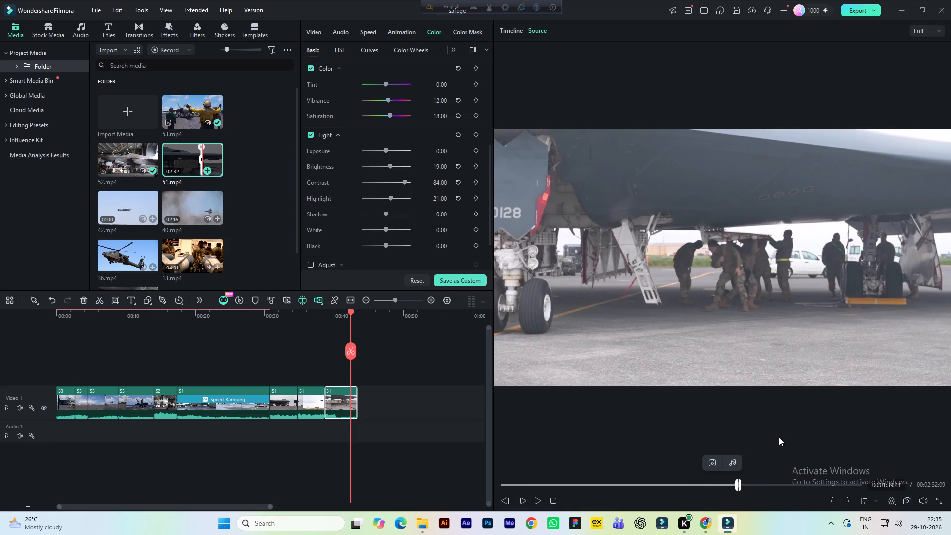
pyautogui.press('space')
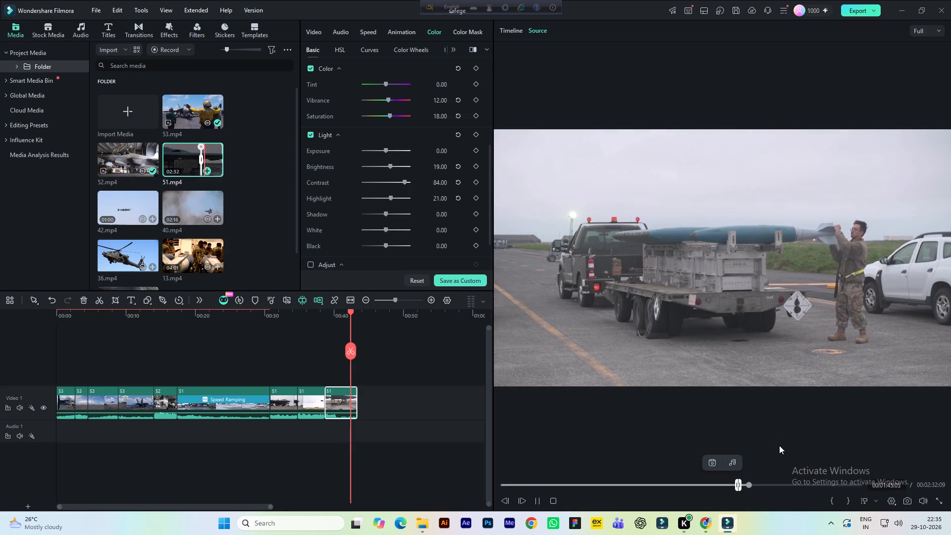
pyautogui.press('space')
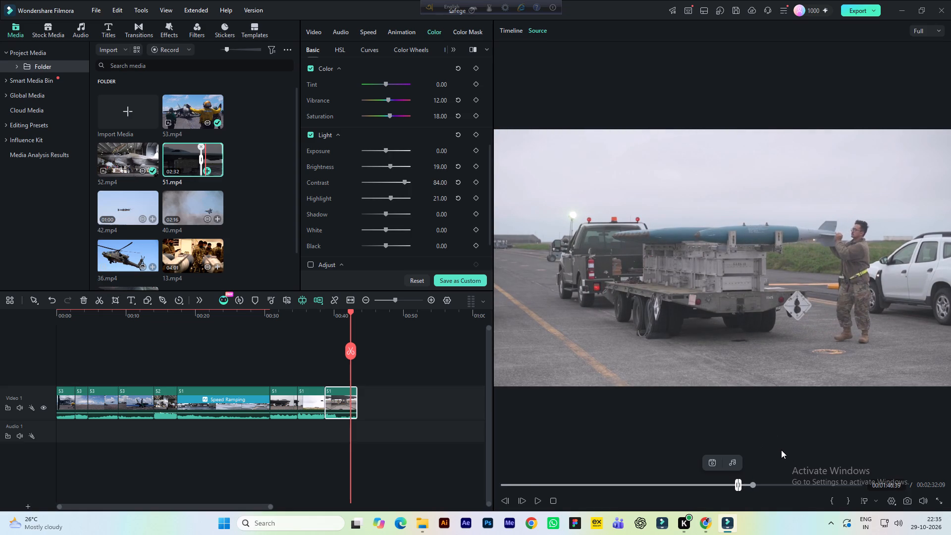
pyautogui.click(845, 502)
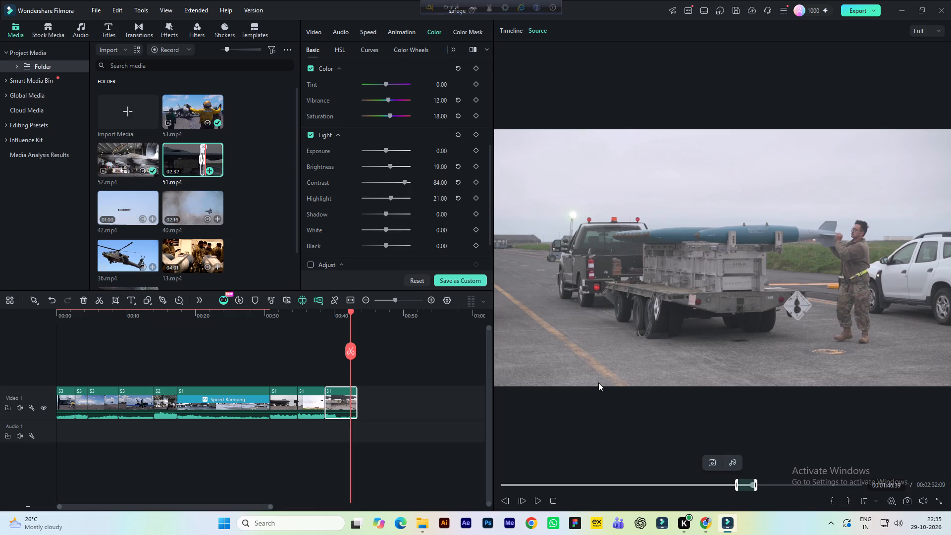
# Append the trimmed munitions-loading moment to the end of Video 1, keeping 1920x1080 25fps, and preview it.
pyautogui.moveTo(611, 301); pyautogui.dragTo(443, 390)
pyautogui.click(552, 280)
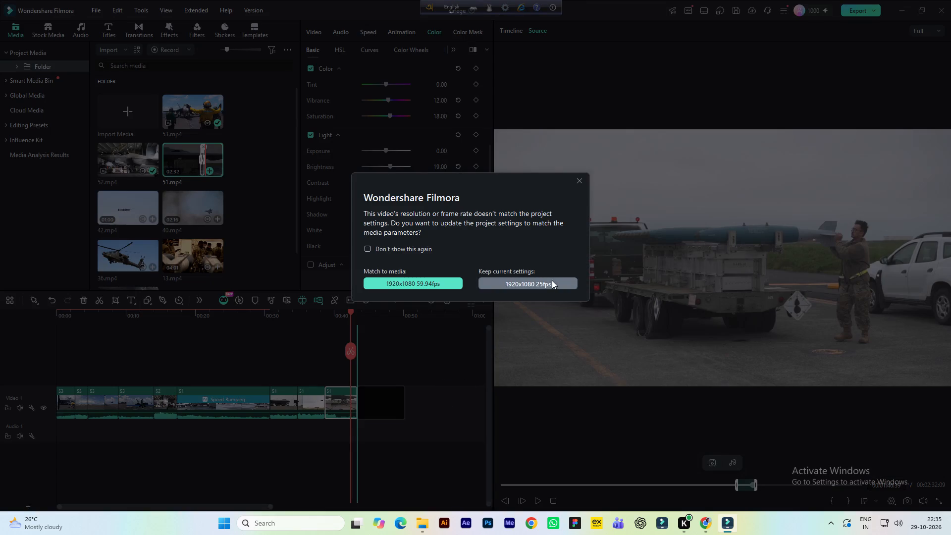
pyautogui.press('space')
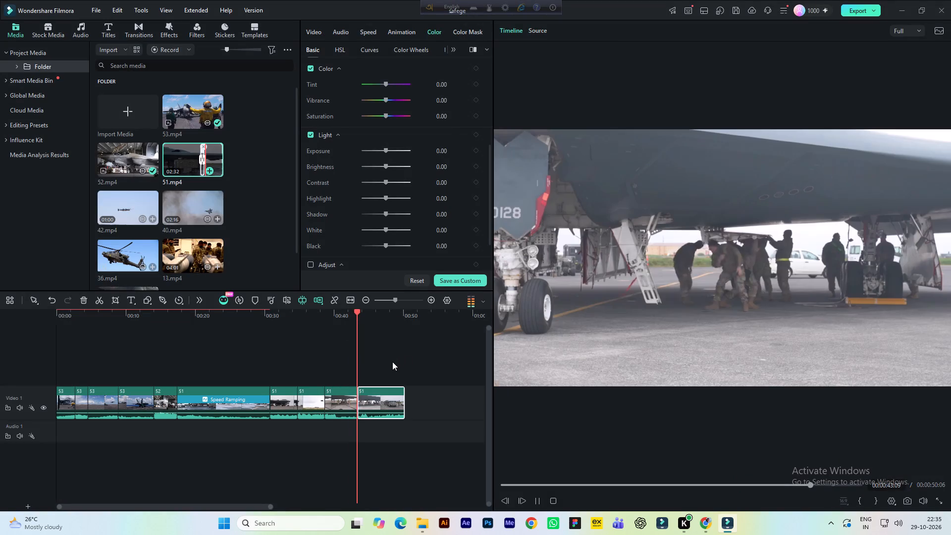
pyautogui.press('space')
# Grade the newly added munitions-loading clip with brightness 16, contrast 66, highlight 16, shadow 18, saturation 27 and vibrance 19.
pyautogui.click(378, 401)
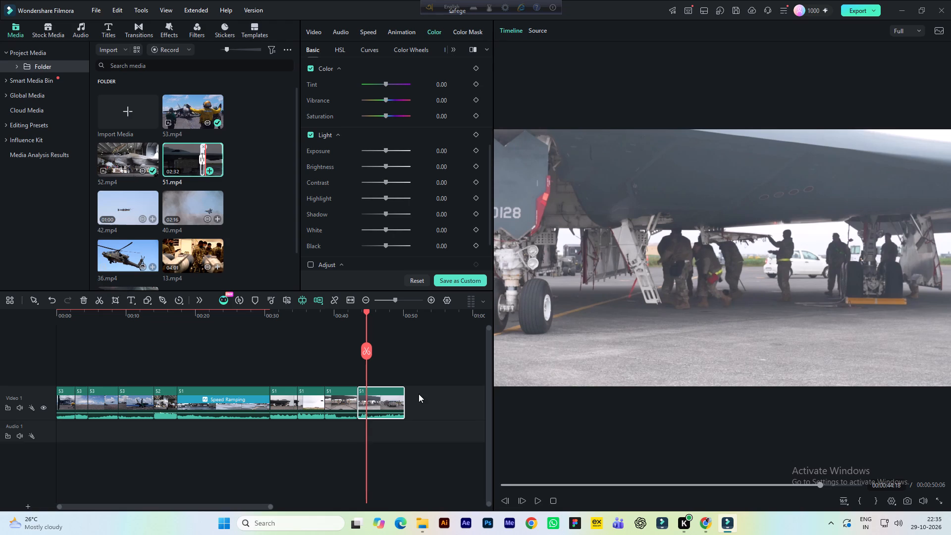
pyautogui.click(436, 167)
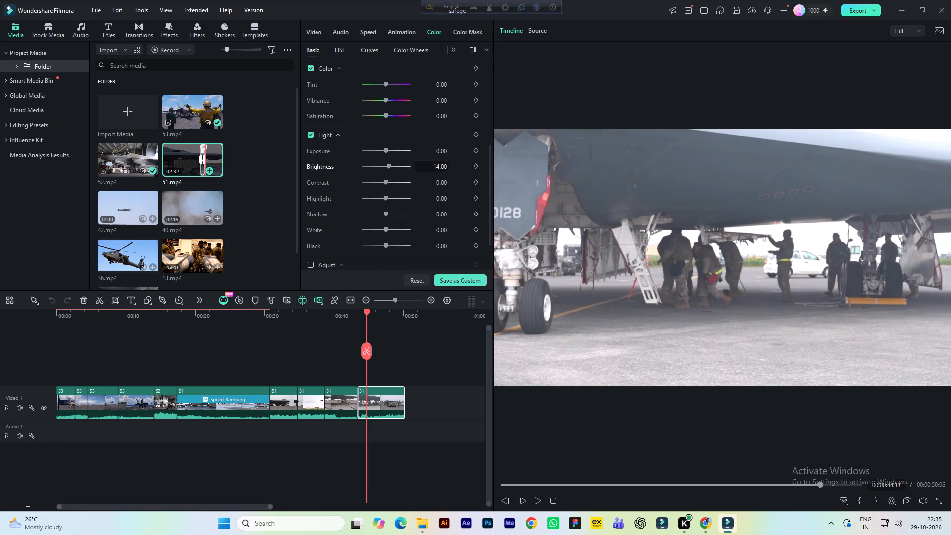
pyautogui.click(440, 183)
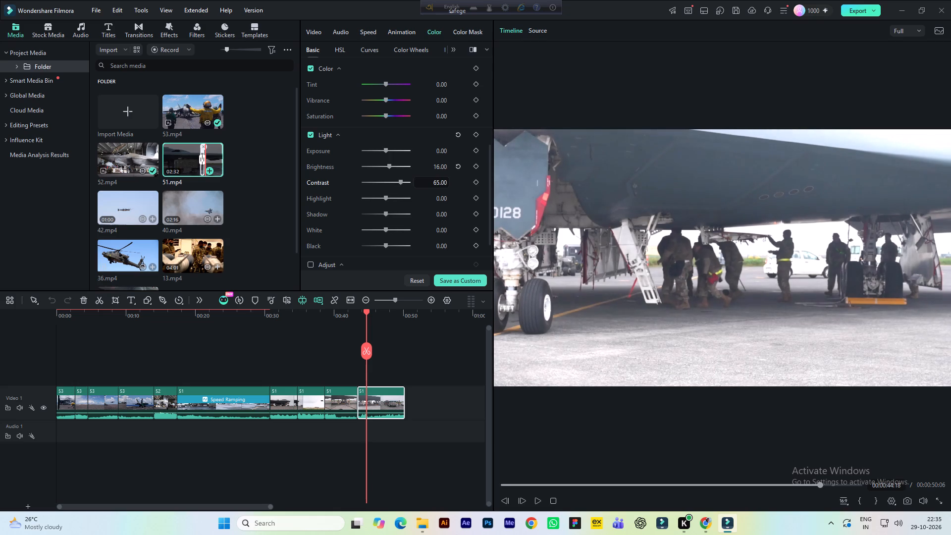
pyautogui.click(443, 199)
pyautogui.click(438, 214)
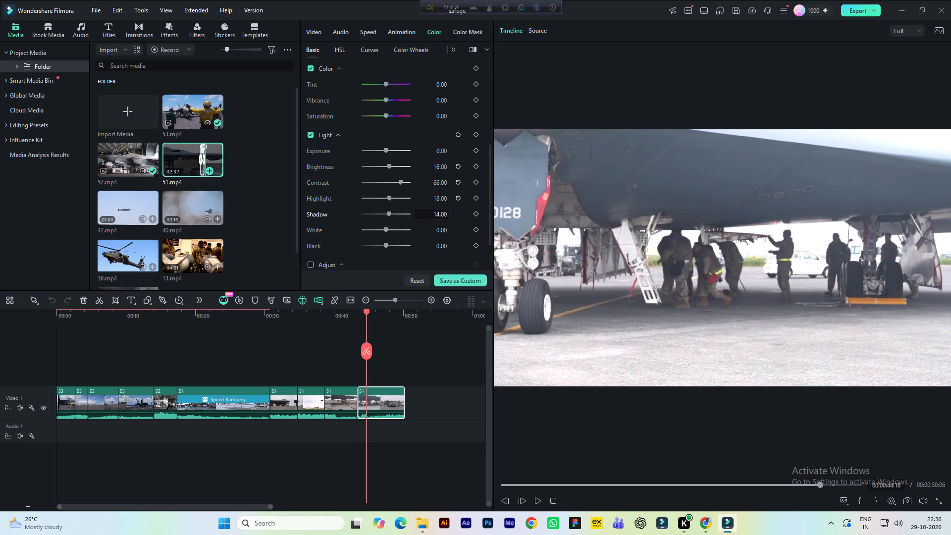
pyautogui.click(439, 113)
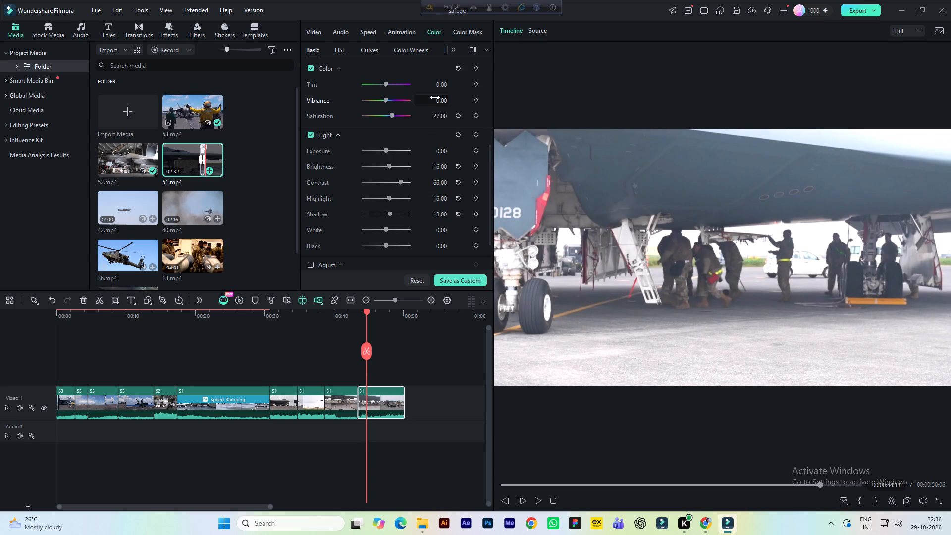
pyautogui.click(439, 103)
pyautogui.scroll(-1, 419, 210)
pyautogui.scroll(1, 388, 188)
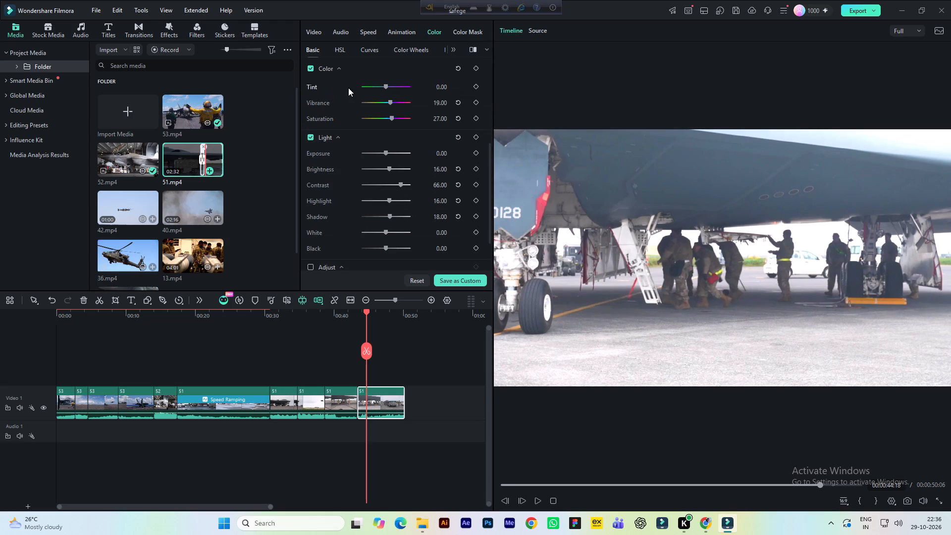
# Adjust the cyans of the munitions-loading clip in HSL to hue -36, saturation -16 and luminance 16, and preview the clip.
pyautogui.click(339, 55)
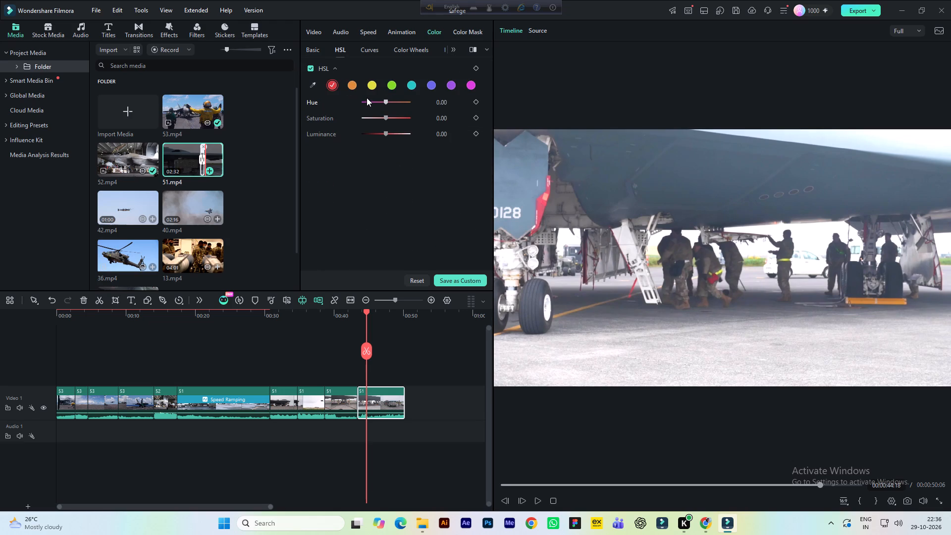
pyautogui.click(390, 84)
pyautogui.click(413, 89)
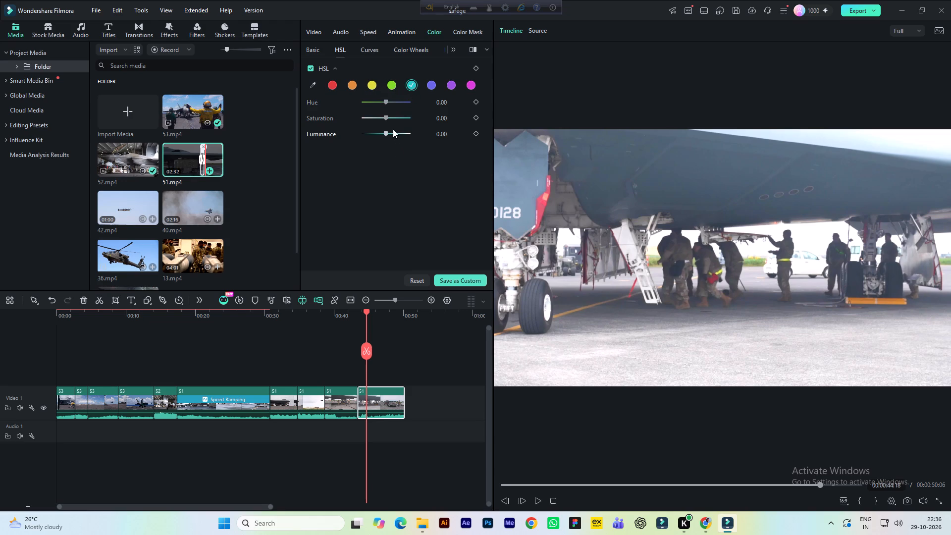
pyautogui.moveTo(385, 100); pyautogui.dragTo(378, 100)
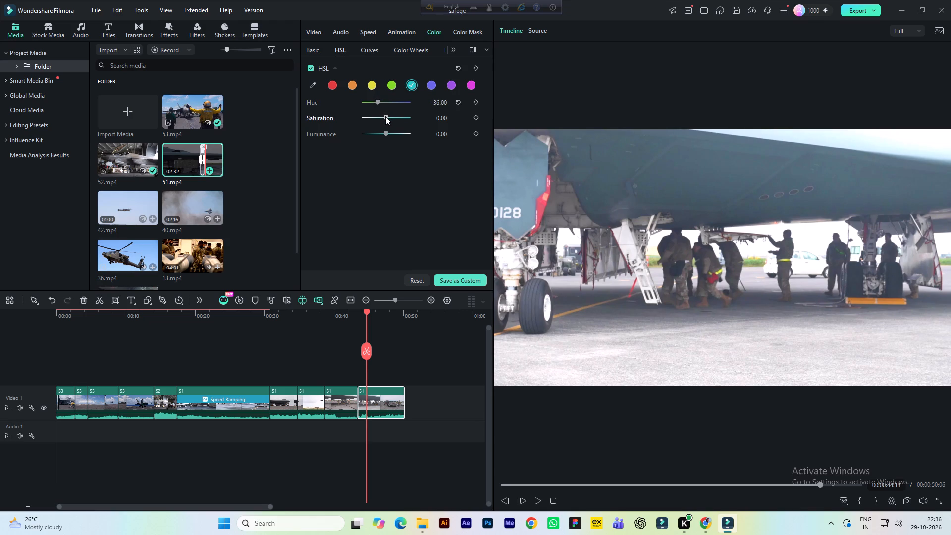
pyautogui.click(385, 116)
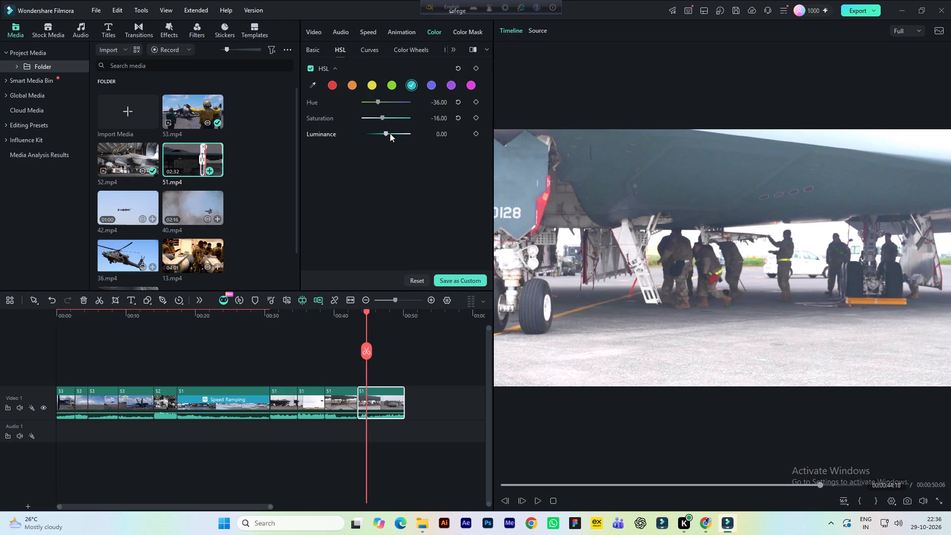
pyautogui.click(390, 133)
pyautogui.press('space')
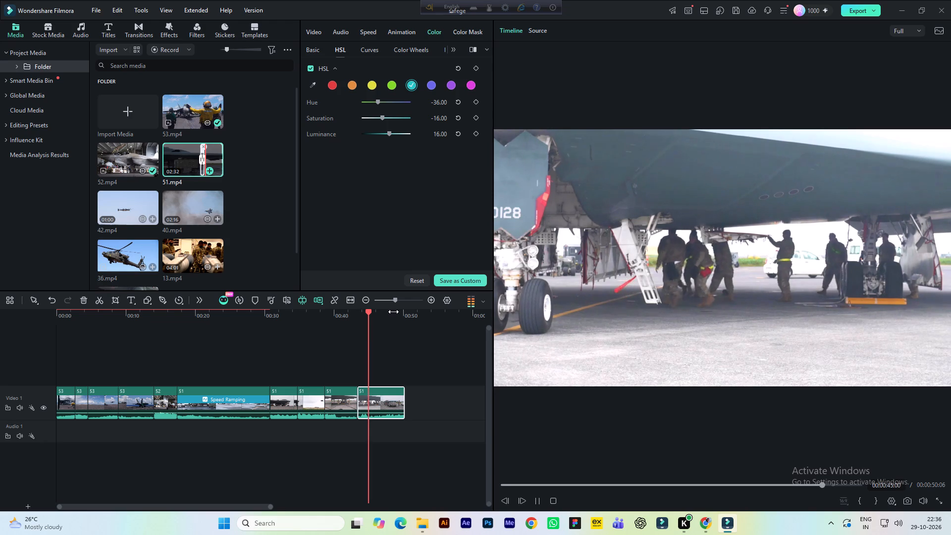
pyautogui.press('space')
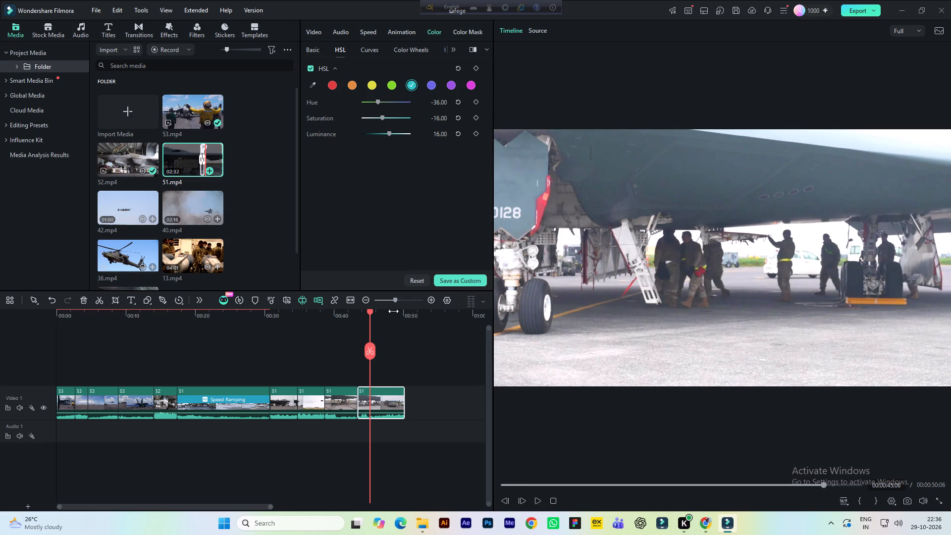
pyautogui.press('space')
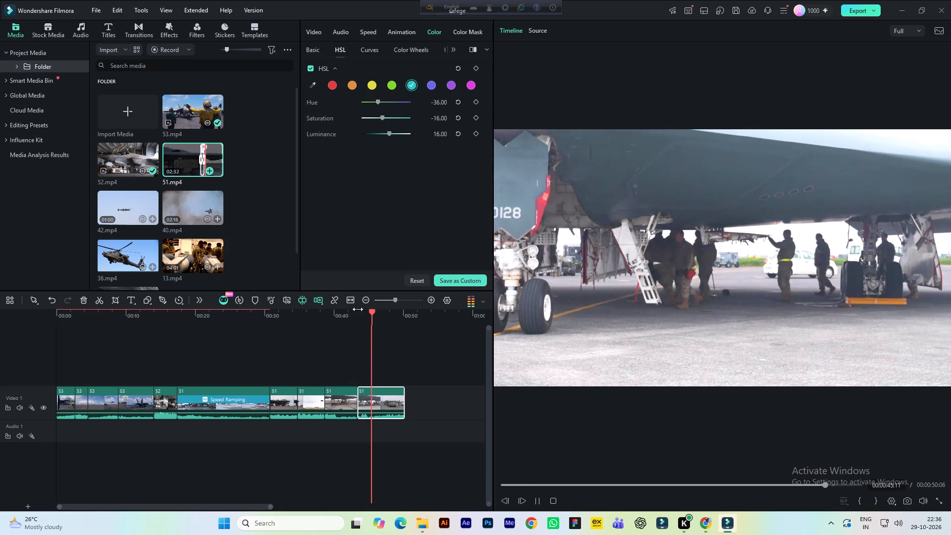
pyautogui.press('space')
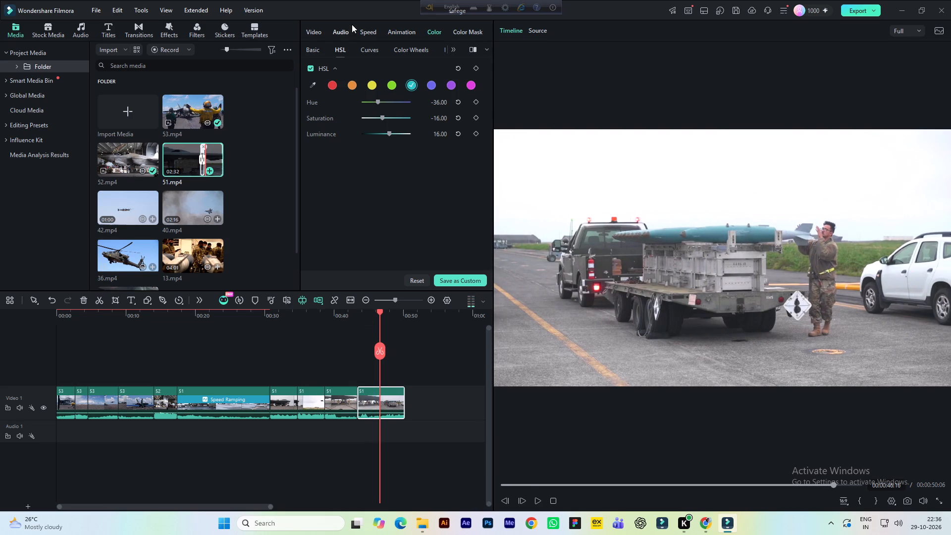
# Trim the 51.mp4 source from 00:01:47:57 to 00:01:55:40, covering the bomb being moved off the trailer by the loader.
pyautogui.click(309, 32)
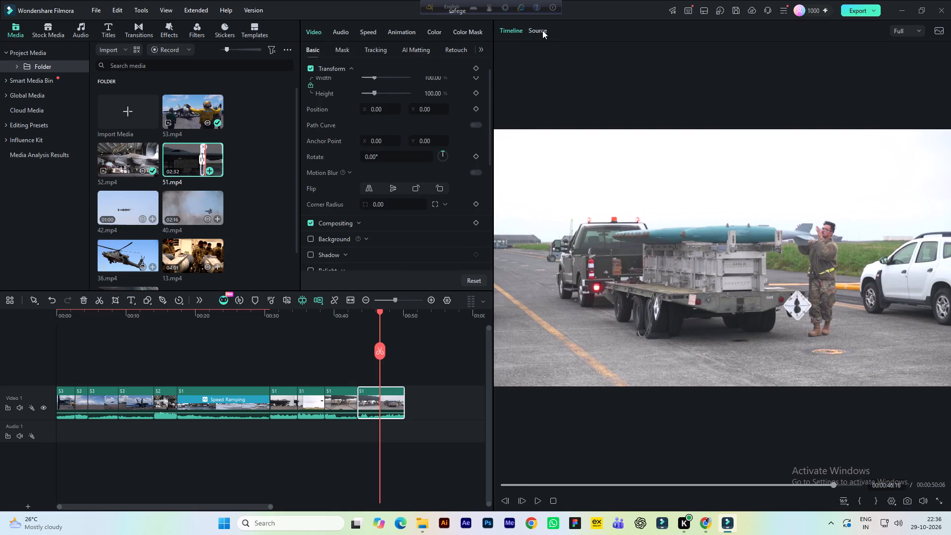
pyautogui.click(542, 30)
pyautogui.press('space')
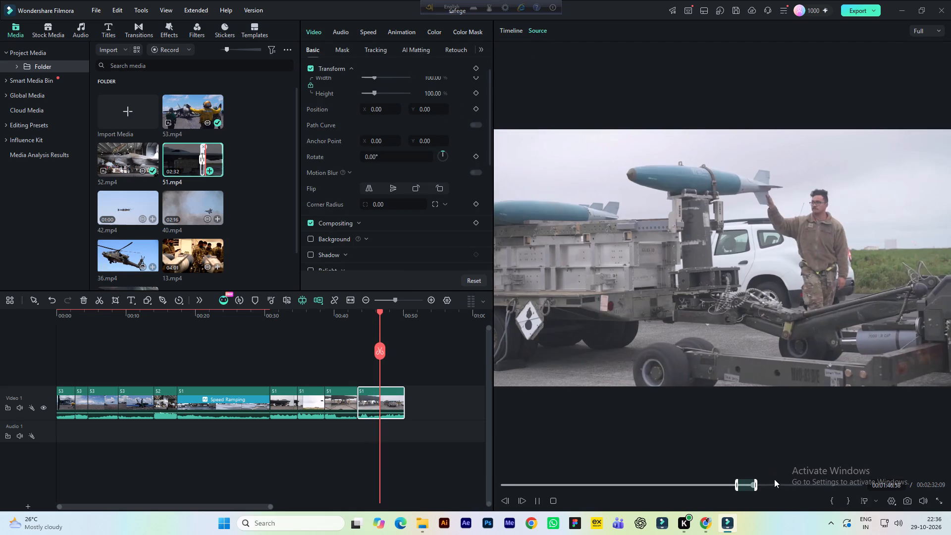
pyautogui.press('space')
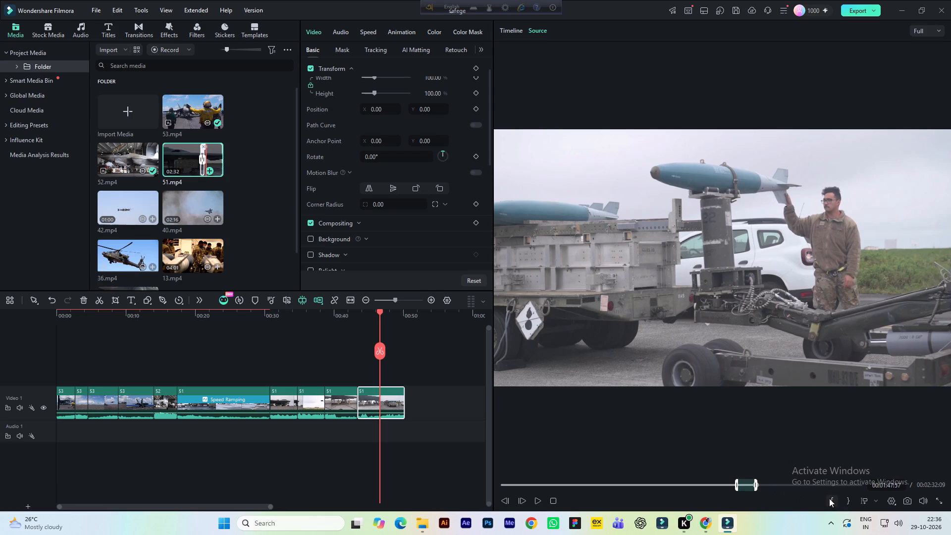
pyautogui.click(829, 498)
pyautogui.press('space')
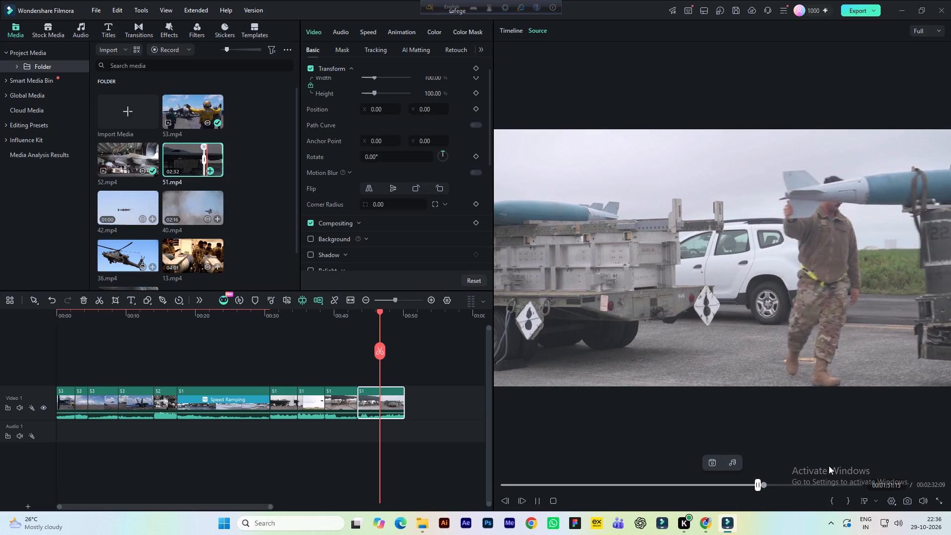
pyautogui.press('space')
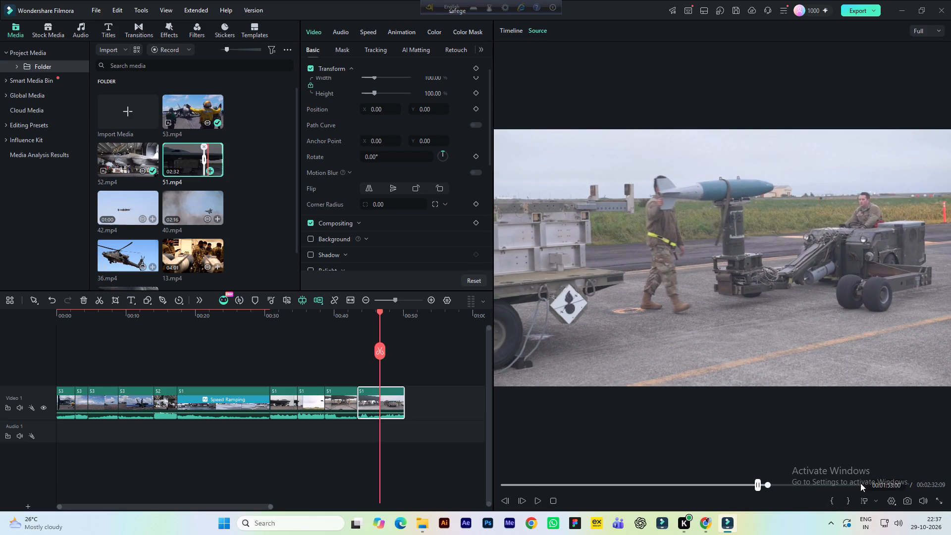
pyautogui.press('space')
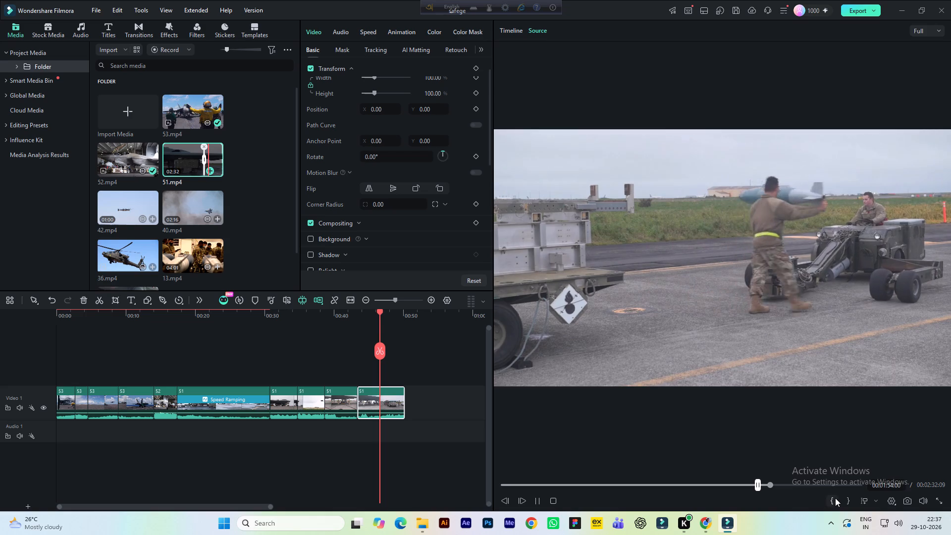
pyautogui.press('space')
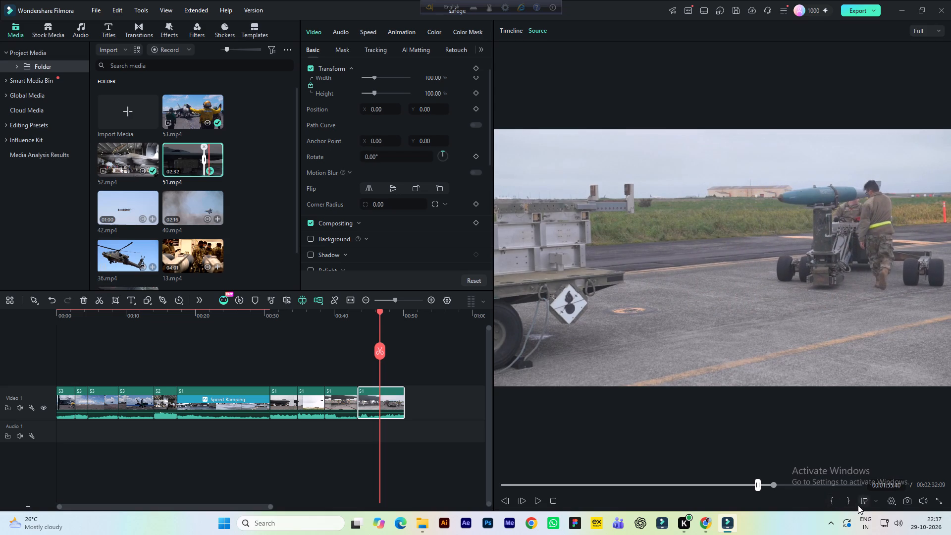
pyautogui.click(850, 503)
# Append the trimmed bomb loader moment to the end of Video 1 and preview it on the timeline.
pyautogui.moveTo(709, 306); pyautogui.dragTo(456, 388)
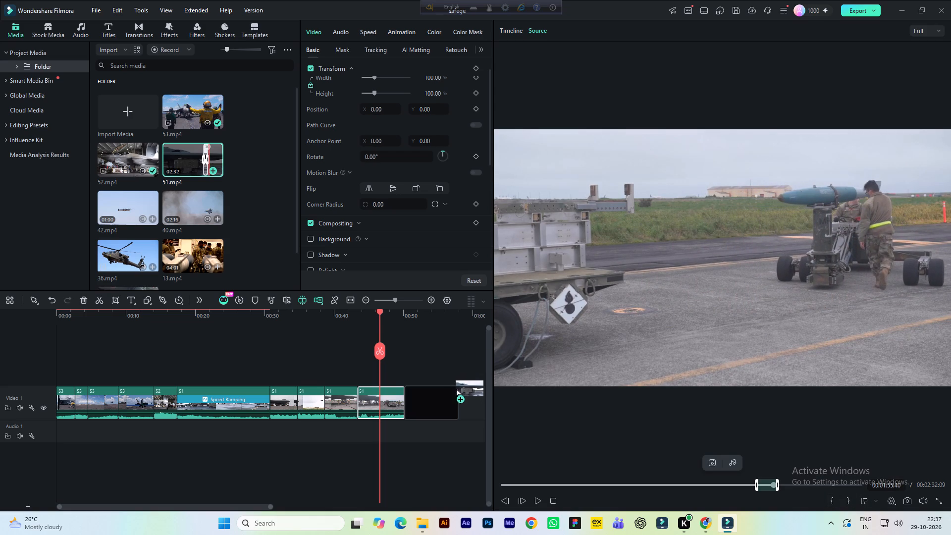
pyautogui.moveTo(456, 388); pyautogui.dragTo(452, 393)
pyautogui.click(567, 287)
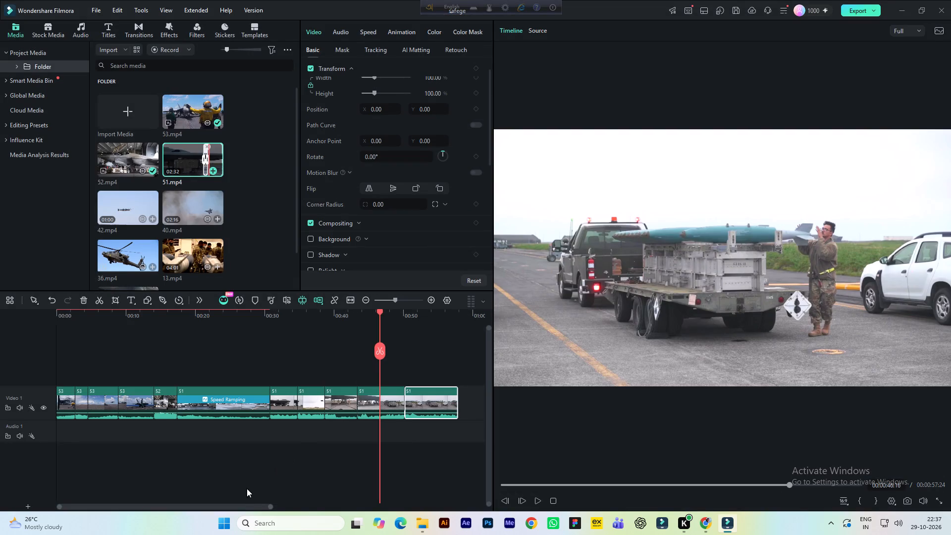
pyautogui.moveTo(243, 507); pyautogui.dragTo(319, 519)
pyautogui.press('space')
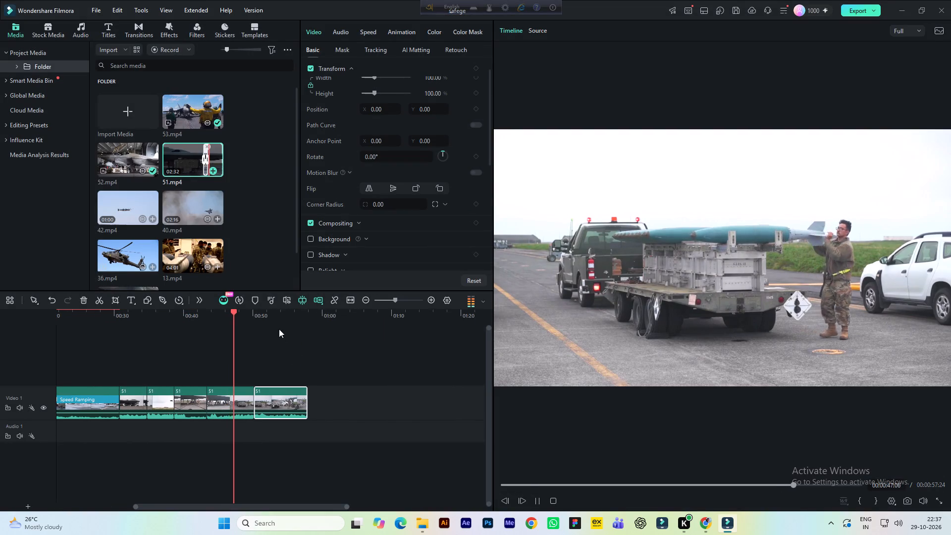
pyautogui.click(278, 318)
pyautogui.press('space')
# Grade the bomb loader clip at the end of Video 1 with brightness 13, contrast 73, highlight 5, saturation 15 and vibrance 26.
pyautogui.click(297, 400)
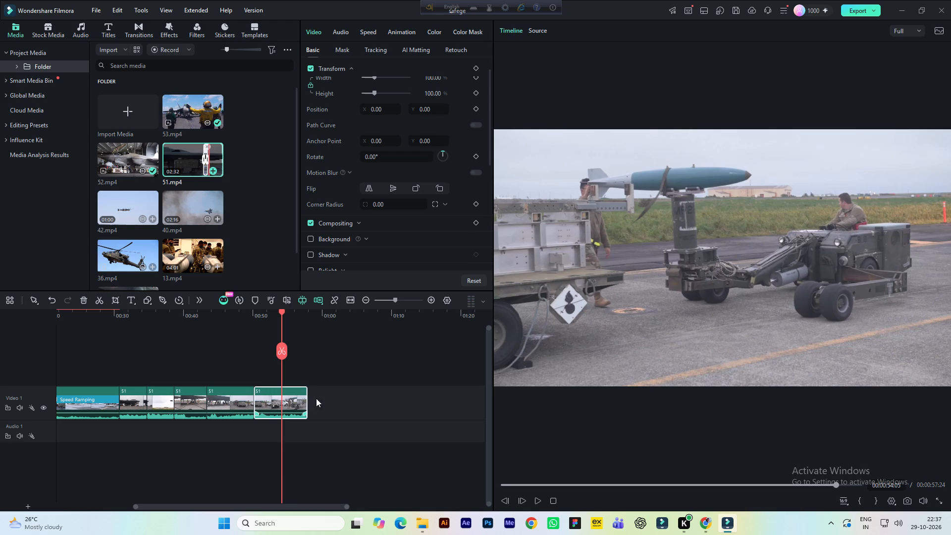
pyautogui.click(434, 34)
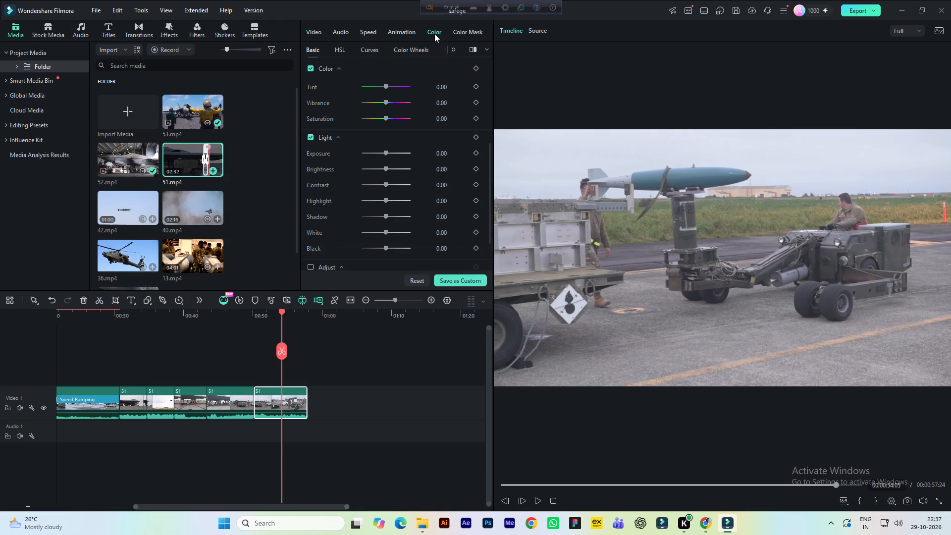
pyautogui.click(435, 170)
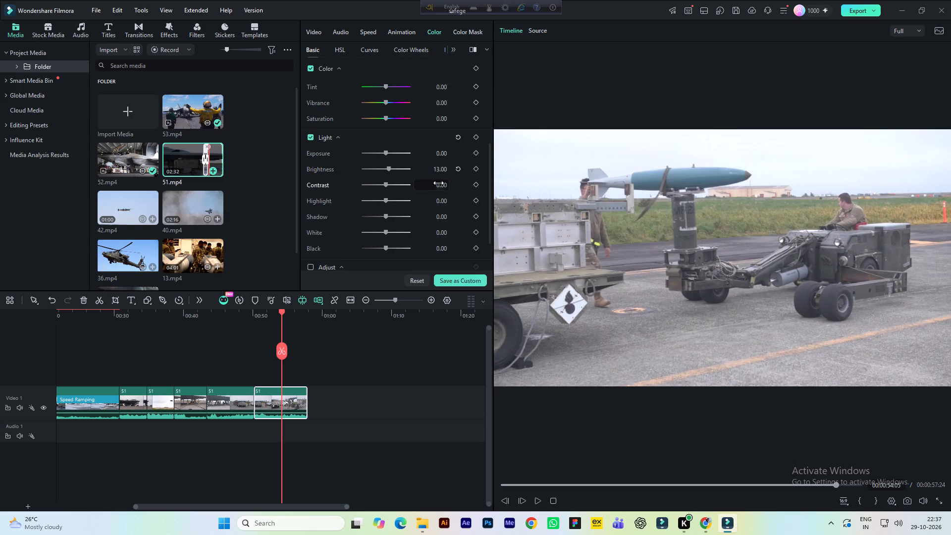
pyautogui.click(440, 188)
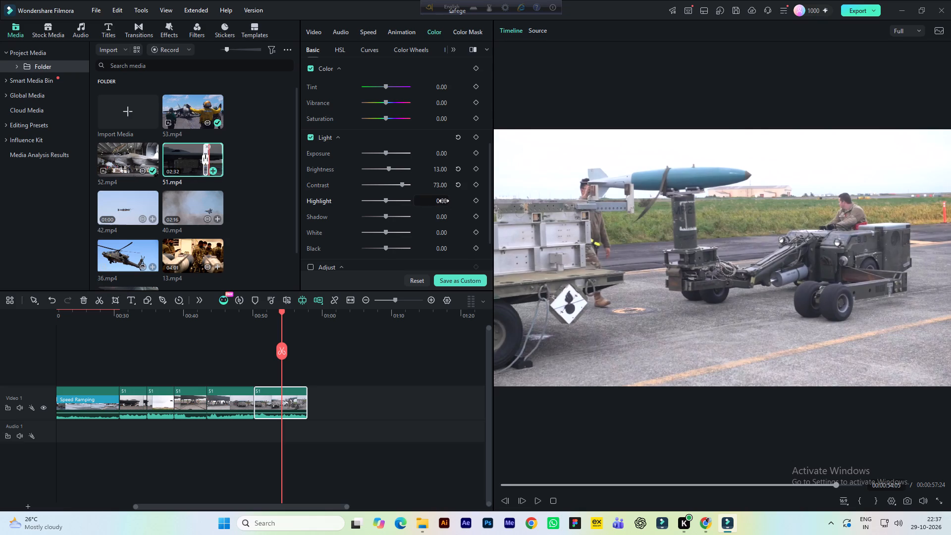
pyautogui.click(444, 201)
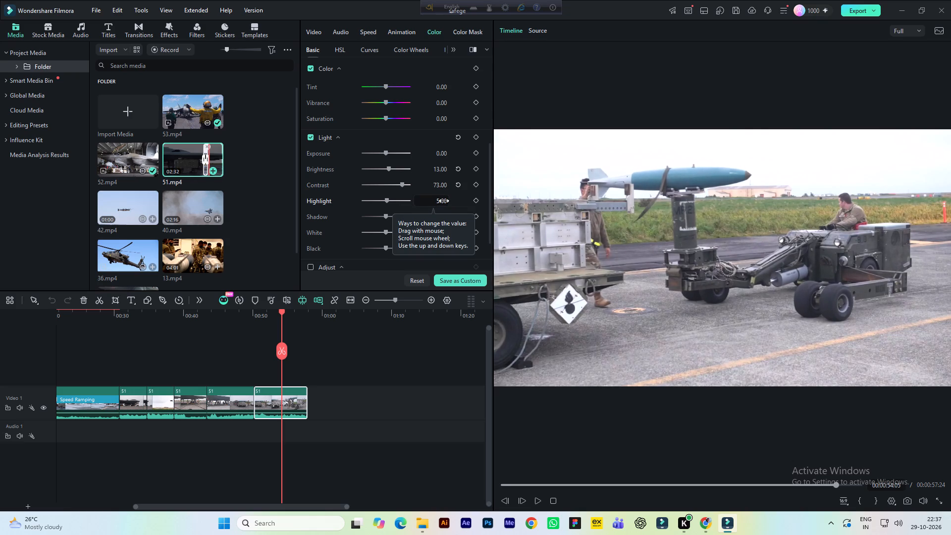
pyautogui.click(443, 118)
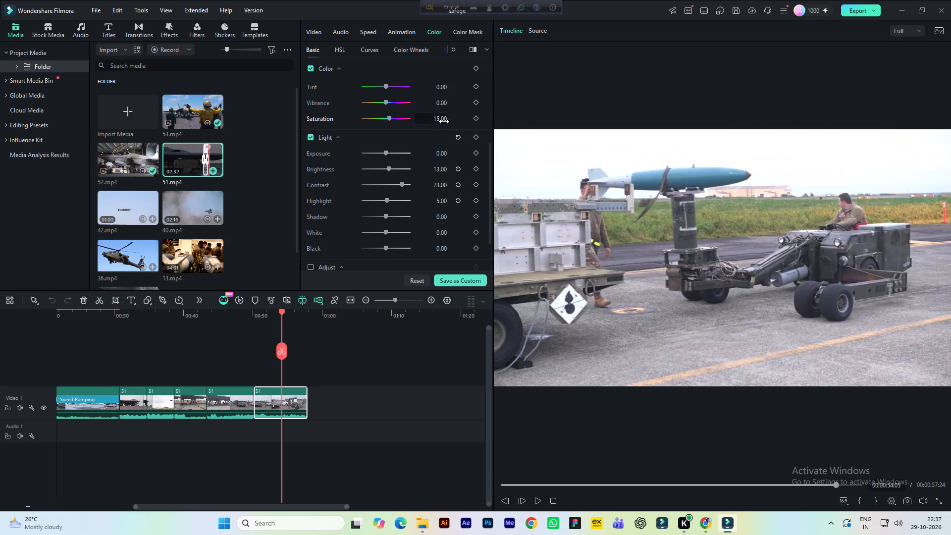
pyautogui.scroll(1, 443, 128)
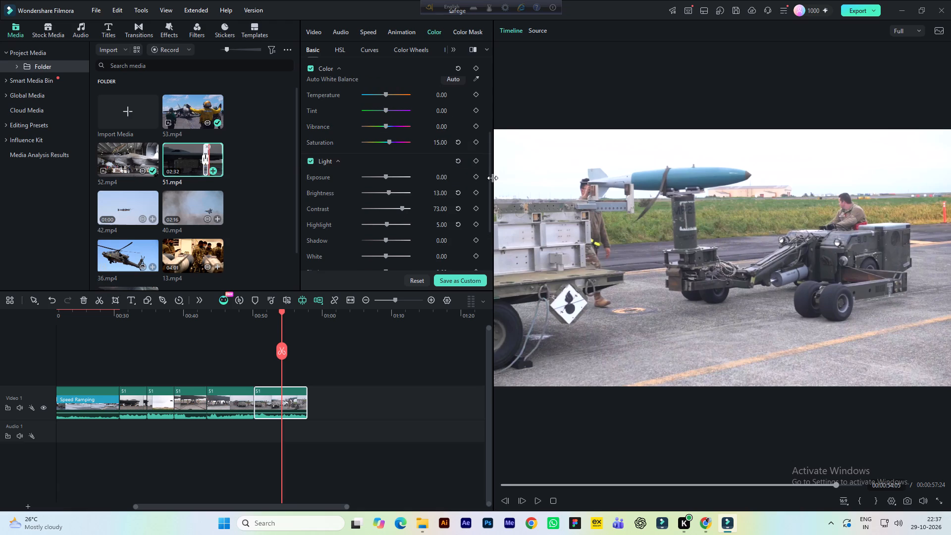
pyautogui.click(440, 127)
# Apply the Hero speed ramp to the bomb loader clip at the end of Video 1, preview it, and save the project.
pyautogui.click(366, 33)
pyautogui.click(368, 46)
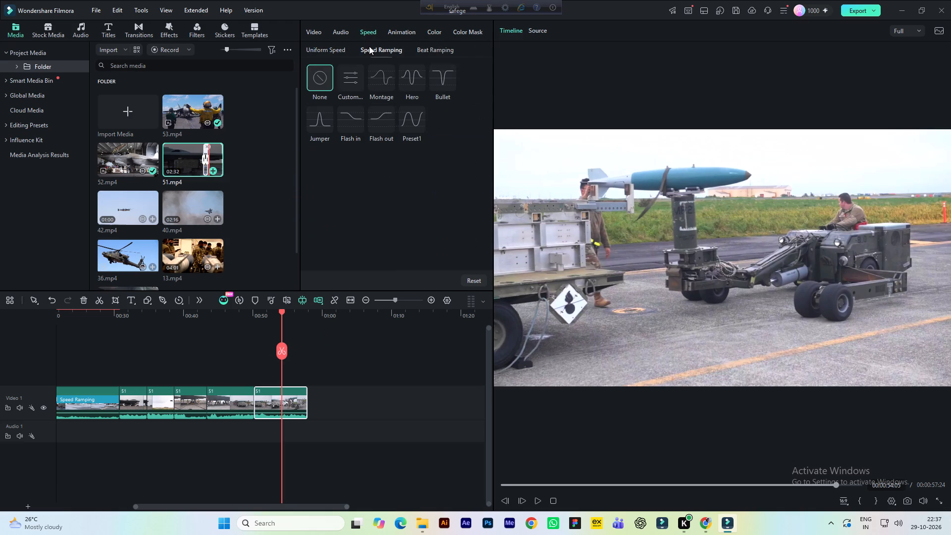
pyautogui.click(416, 72)
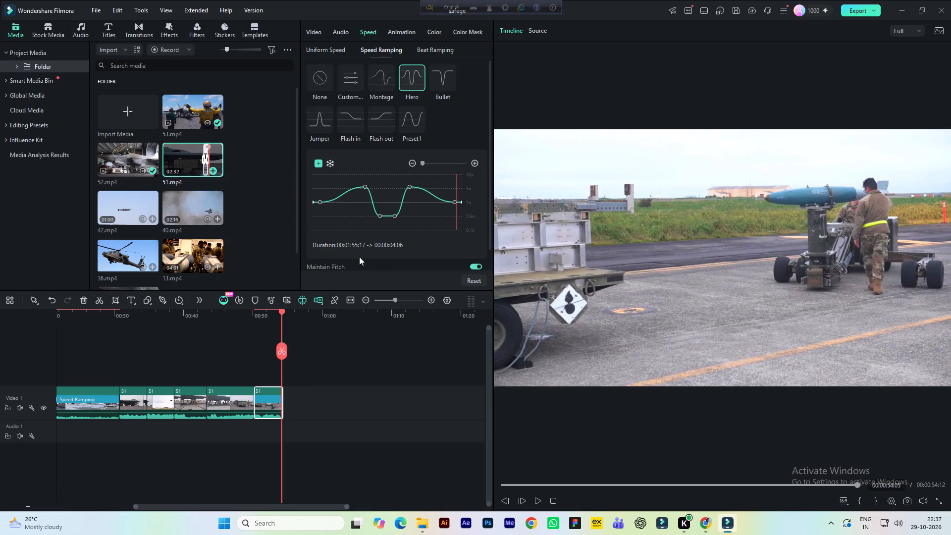
pyautogui.click(250, 315)
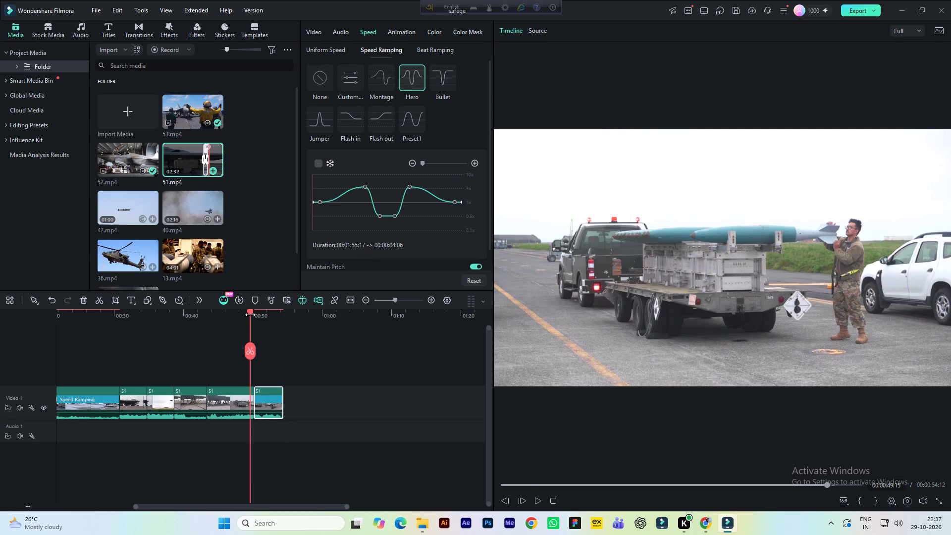
pyautogui.press('space')
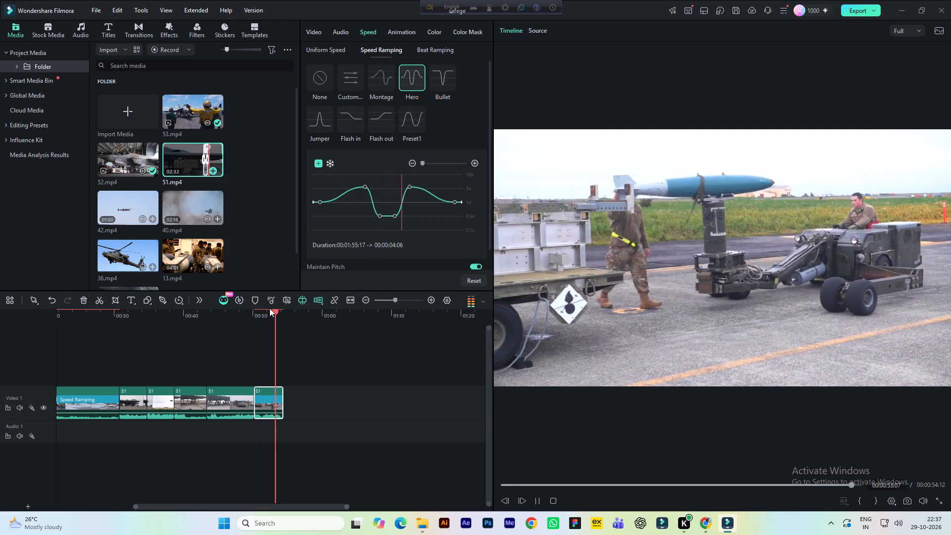
pyautogui.press('space')
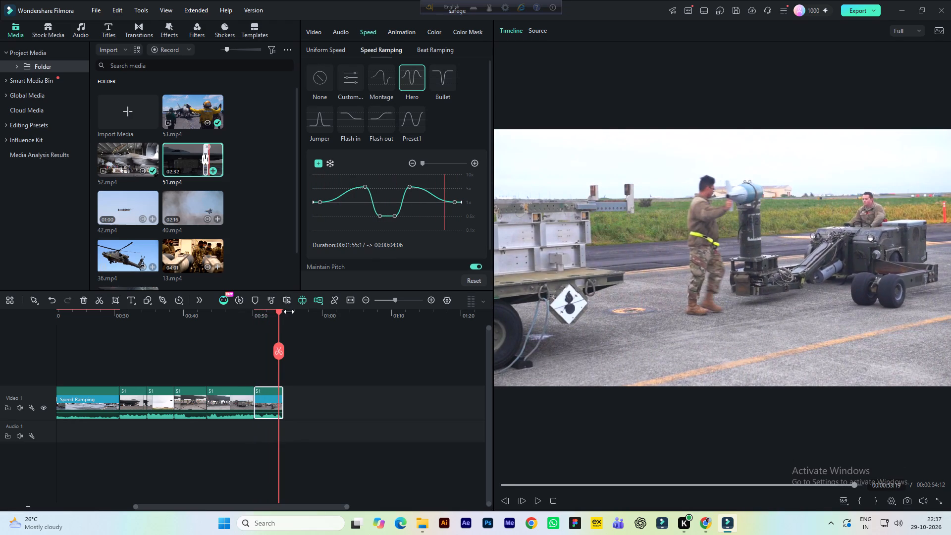
pyautogui.hotkey('ctrl', 's')
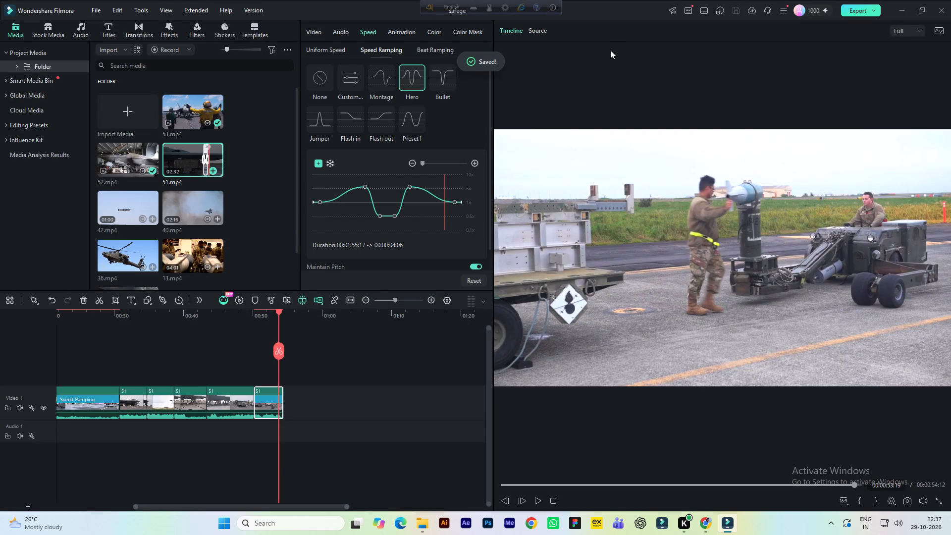
# Trim the 51.mp4 source from 00:02:12:41 to 00:02:22:47, covering the crew moving the stairs and climbing onto the stealth bomber.
pyautogui.click(537, 28)
pyautogui.press('space')
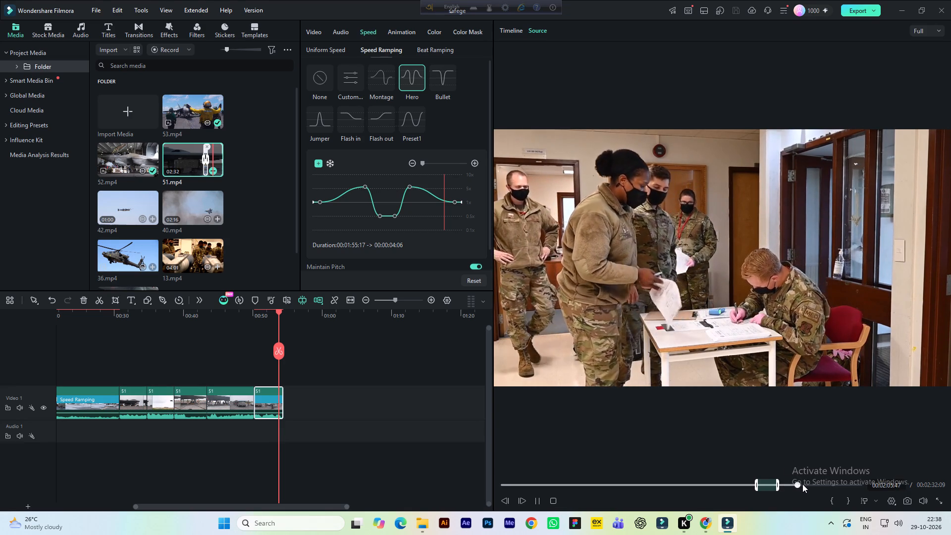
pyautogui.click(802, 484)
pyautogui.click(808, 483)
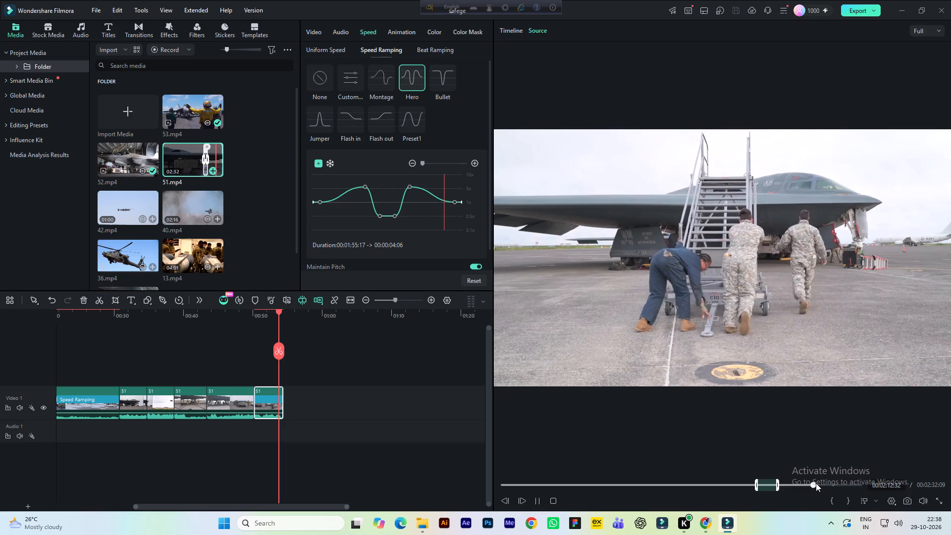
pyautogui.press('space')
pyautogui.click(832, 500)
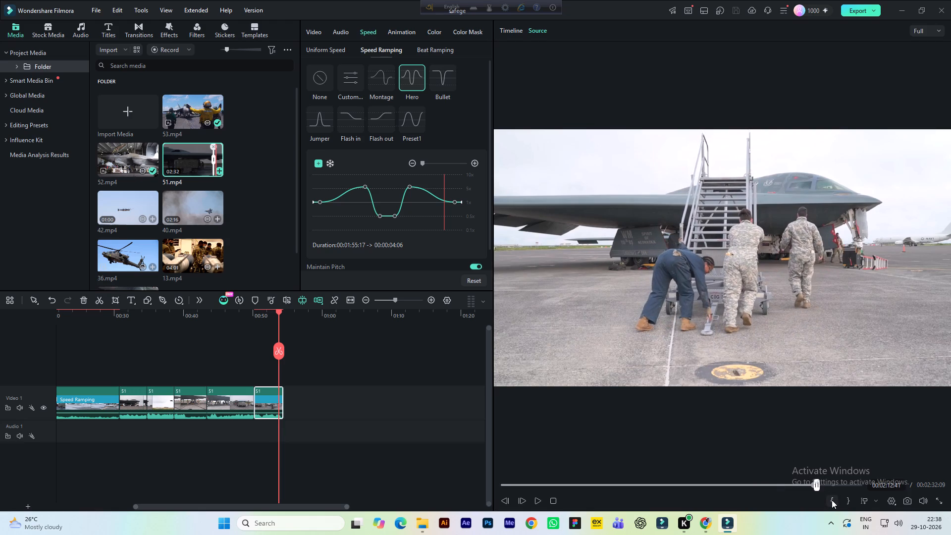
pyautogui.press('space')
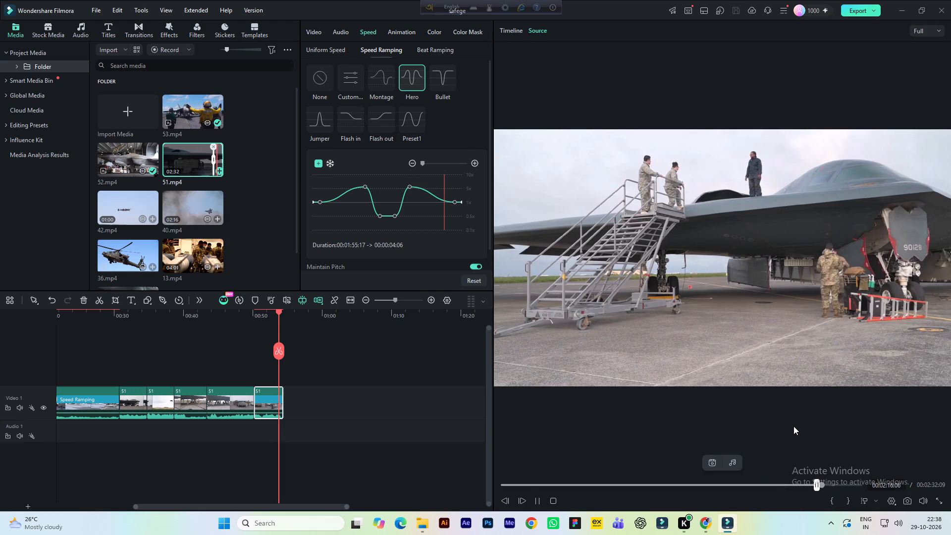
pyautogui.press('space')
pyautogui.press('space')
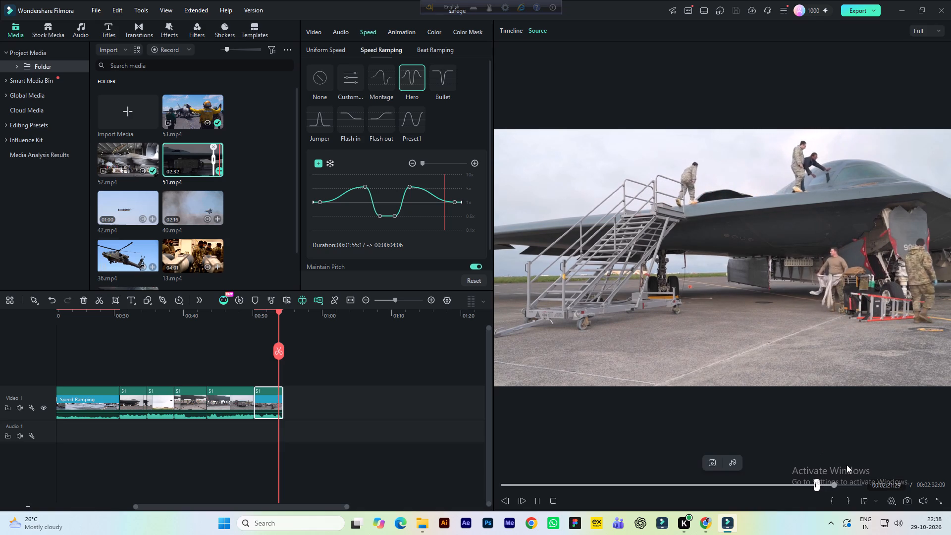
pyautogui.press('space')
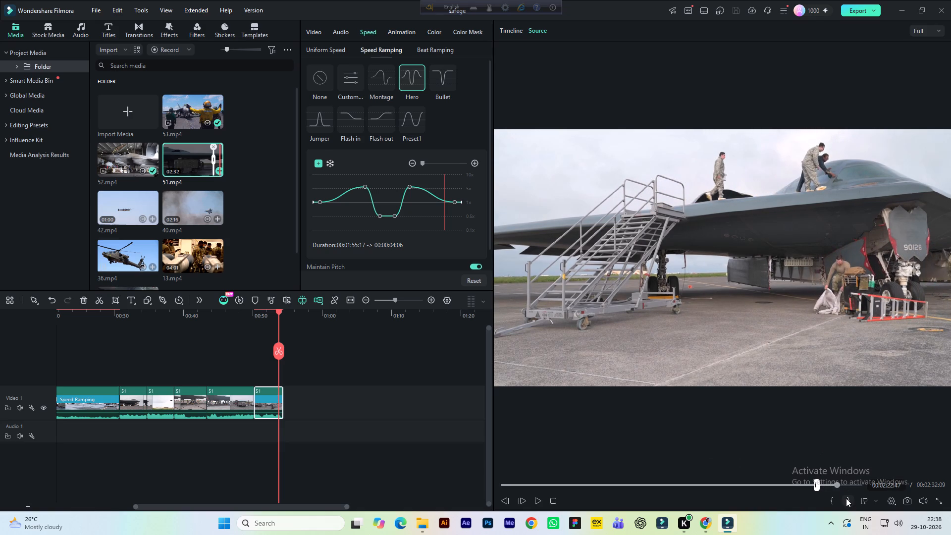
pyautogui.click(847, 500)
# Append the trimmed stealth bomber crew moment to the end of Video 1, preview it on the timeline, and save the project.
pyautogui.moveTo(756, 353); pyautogui.dragTo(421, 417)
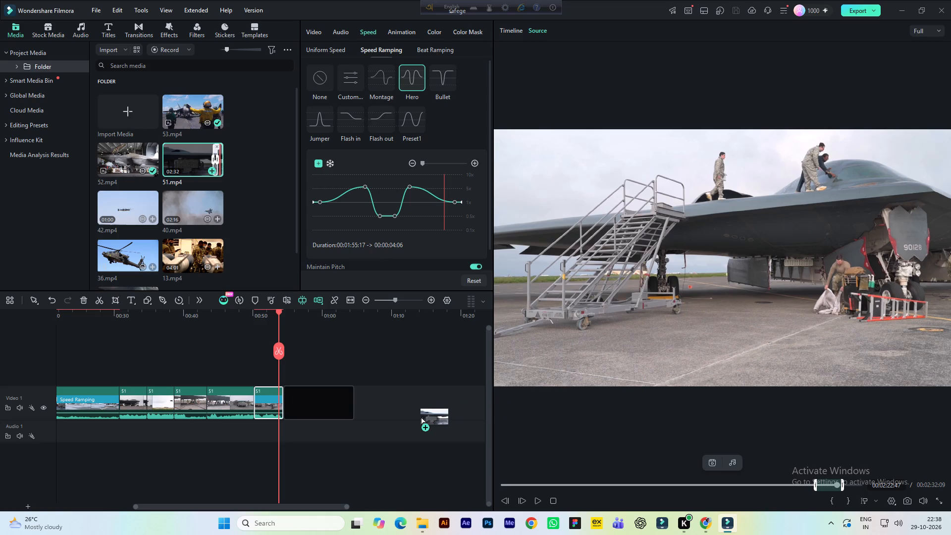
pyautogui.moveTo(421, 417); pyautogui.dragTo(412, 418)
pyautogui.click(541, 285)
pyautogui.press('space')
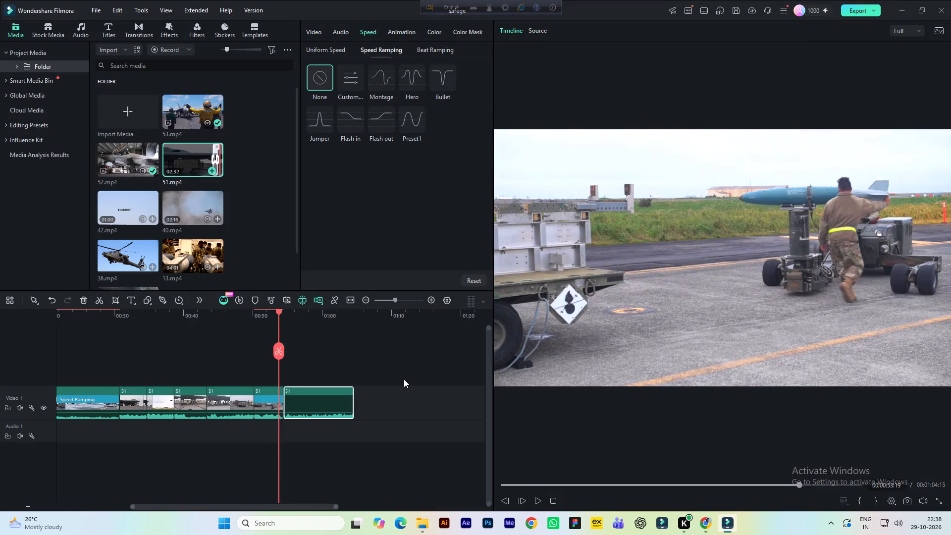
pyautogui.press('space')
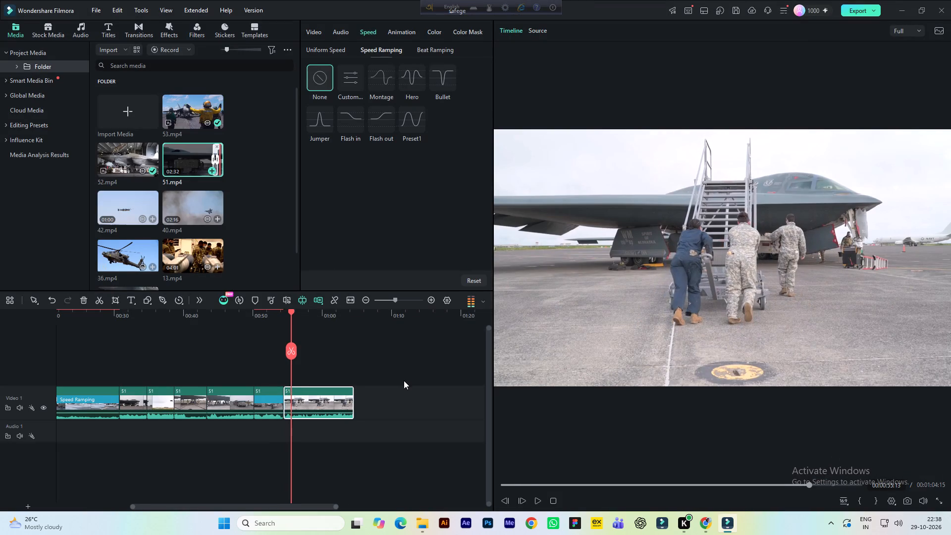
pyautogui.click(329, 394)
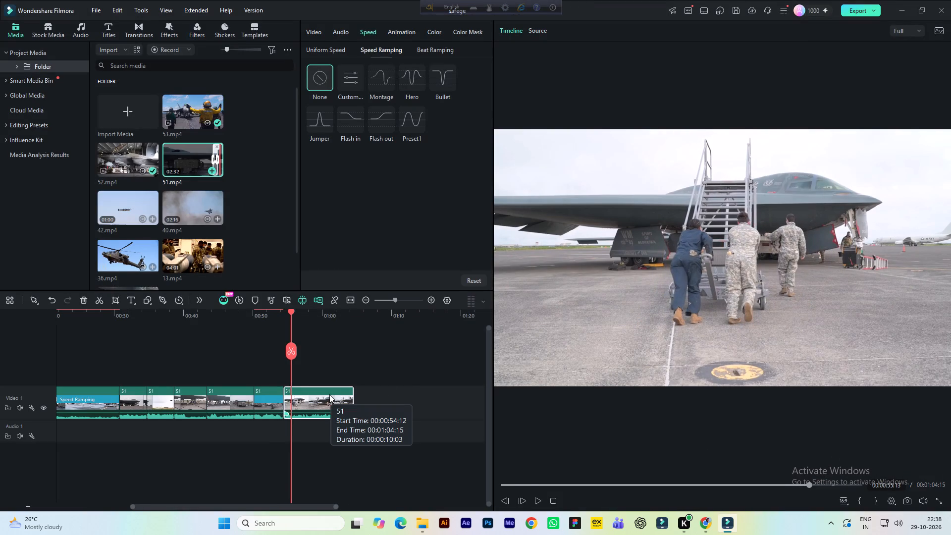
pyautogui.hotkey('ctrl', 's')
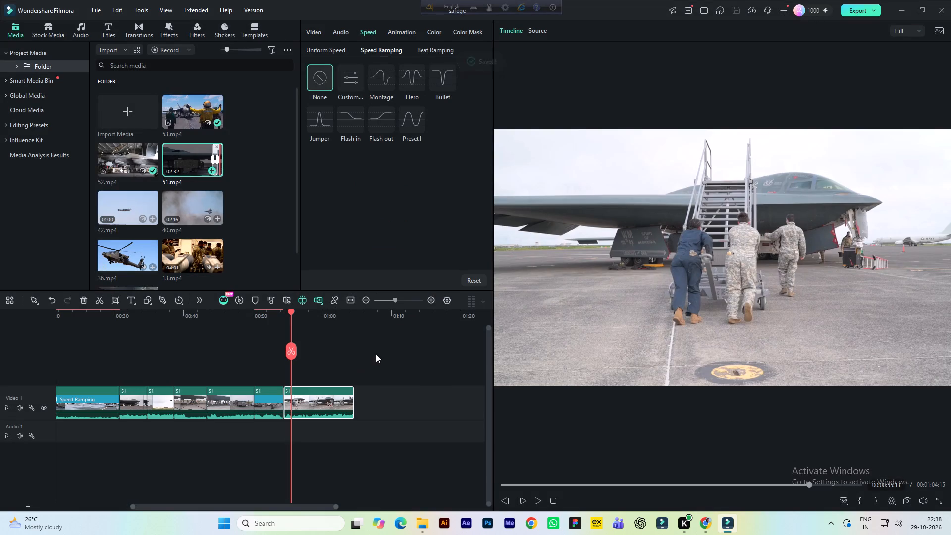
pyautogui.click(539, 30)
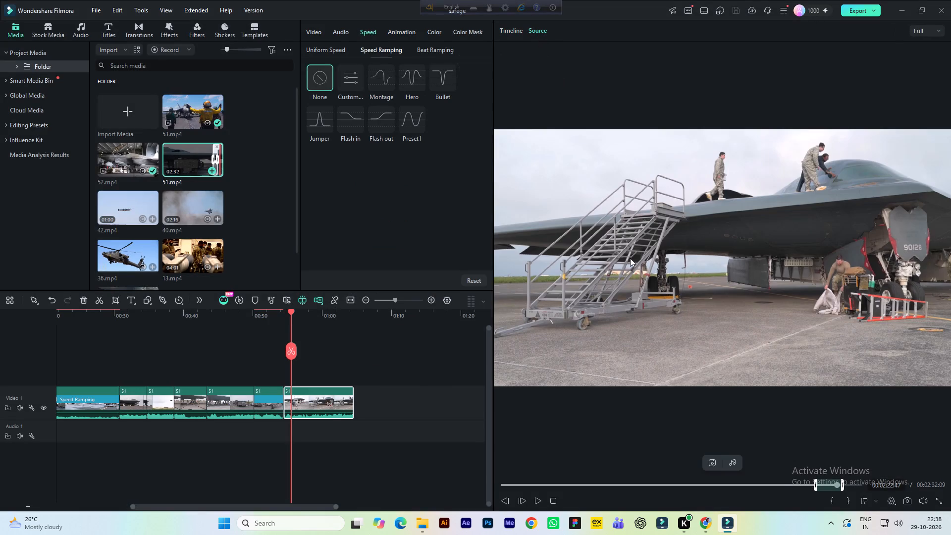
# Grade the stealth bomber crew clip with contrast 82, brightness -15, highlight 18, saturation 23 and vibrance 38.
pyautogui.click(434, 33)
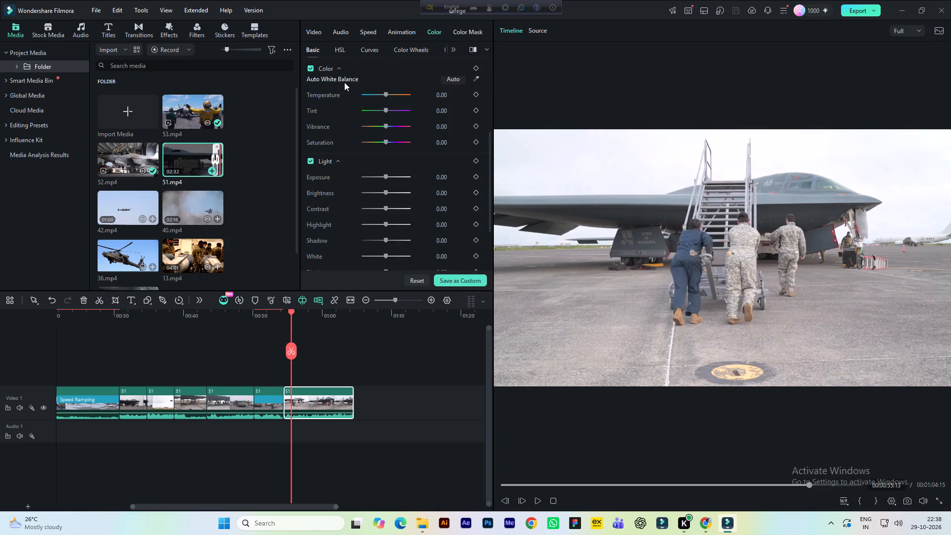
pyautogui.click(444, 205)
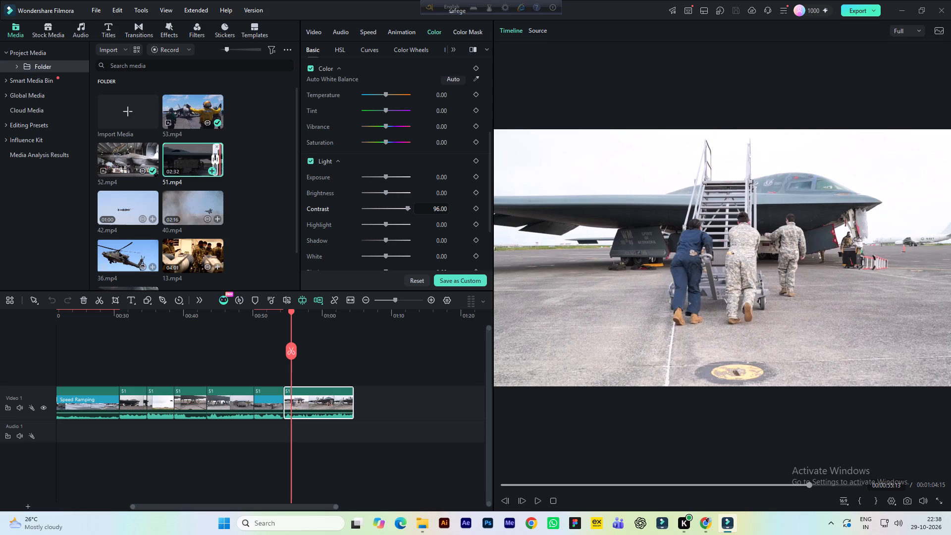
pyautogui.click(441, 194)
pyautogui.click(441, 222)
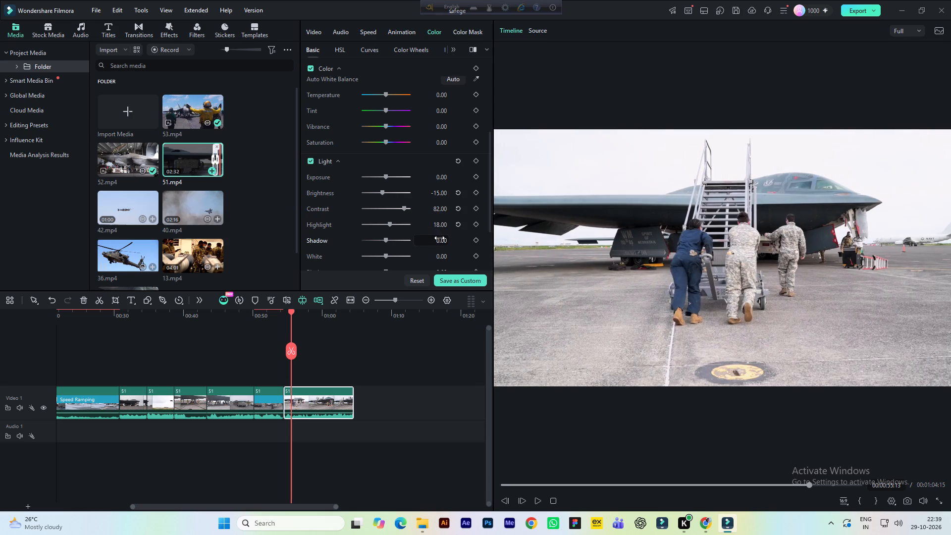
pyautogui.click(440, 238)
pyautogui.click(445, 143)
pyautogui.click(438, 129)
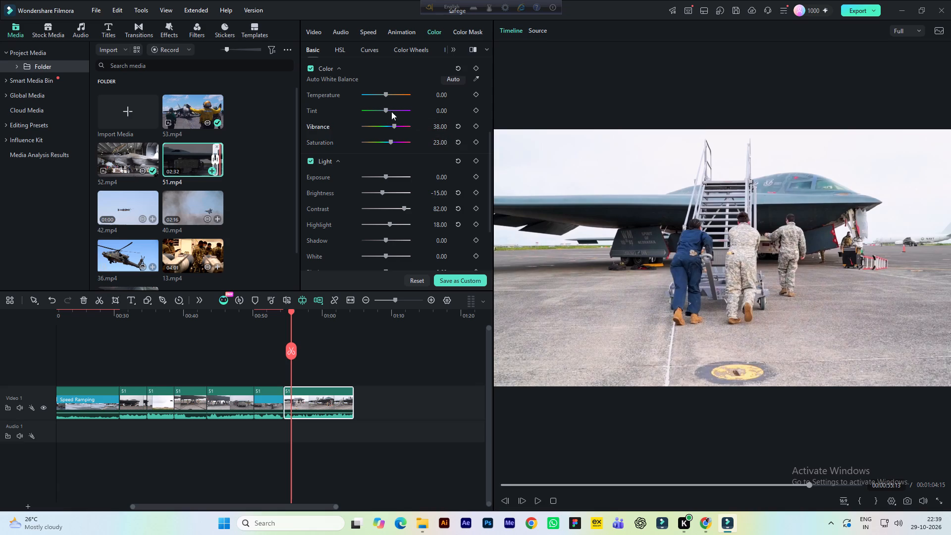
# Shift the stealth bomber crew clip's midtones on the color wheel to red 0.13, green -0.21 and blue 0.08.
pyautogui.click(341, 47)
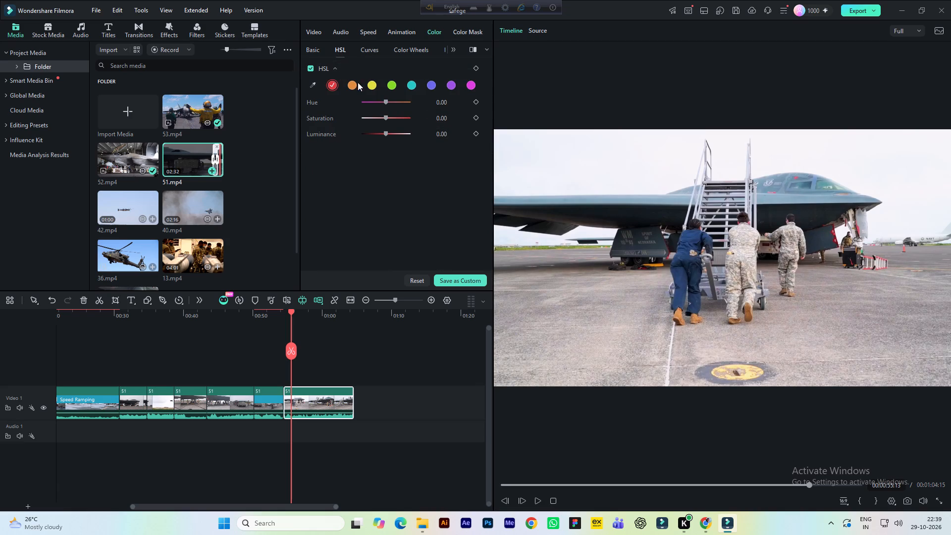
pyautogui.click(414, 82)
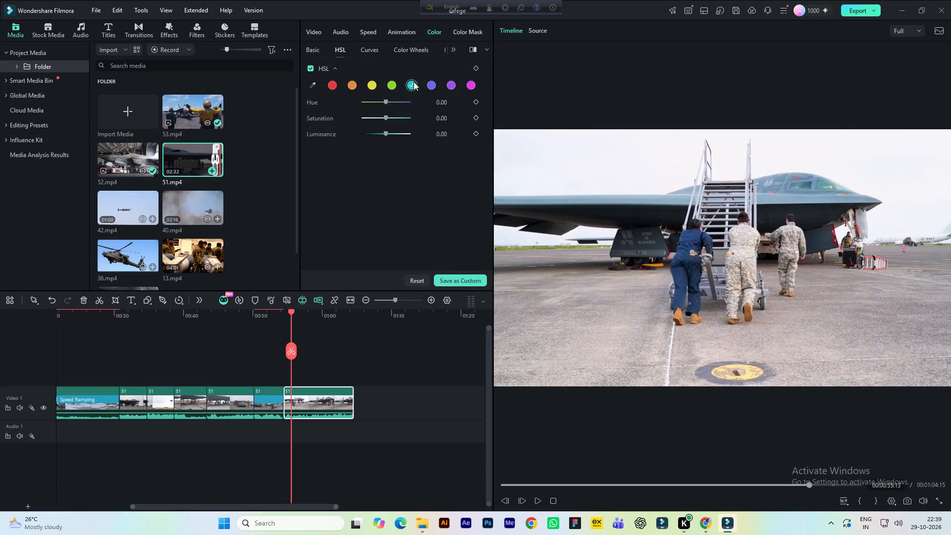
pyautogui.click(411, 51)
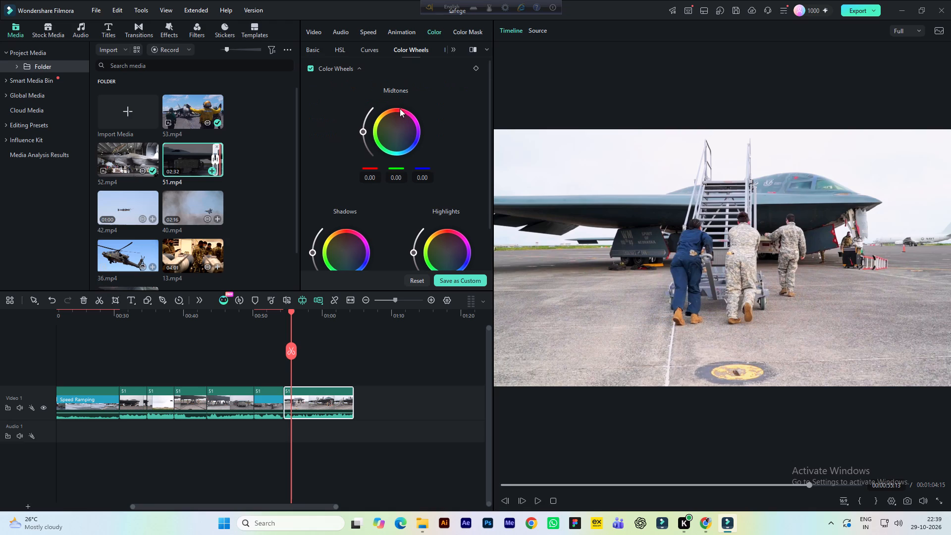
pyautogui.click(399, 135)
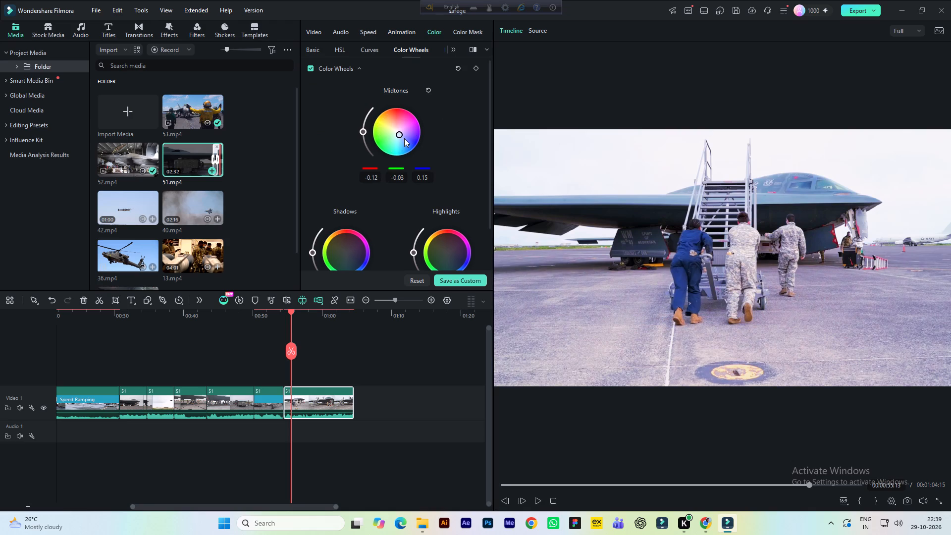
pyautogui.click(401, 129)
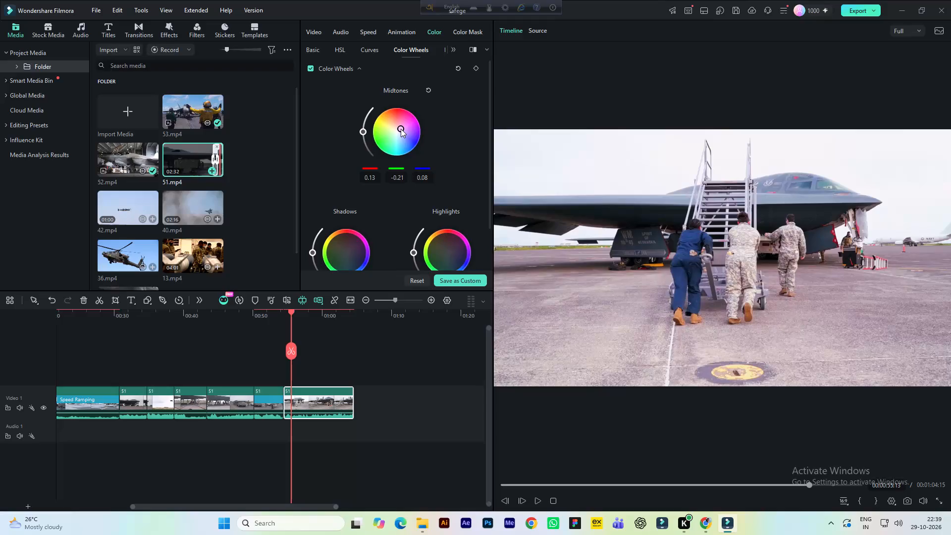
pyautogui.scroll(-1, 405, 184)
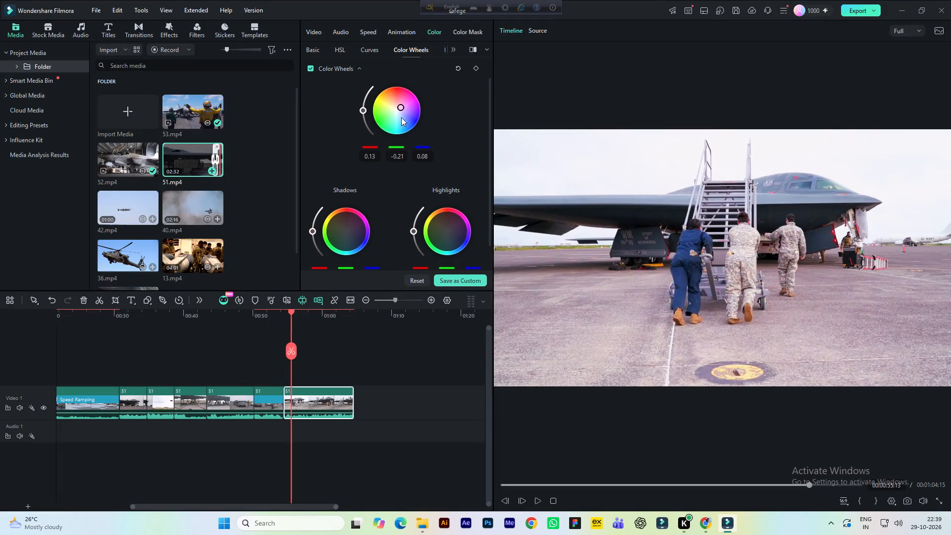
# Tint the stealth bomber crew clip's shadows slightly toward cyan-blue on the color wheel and raise the shadow level a little.
pyautogui.click(350, 229)
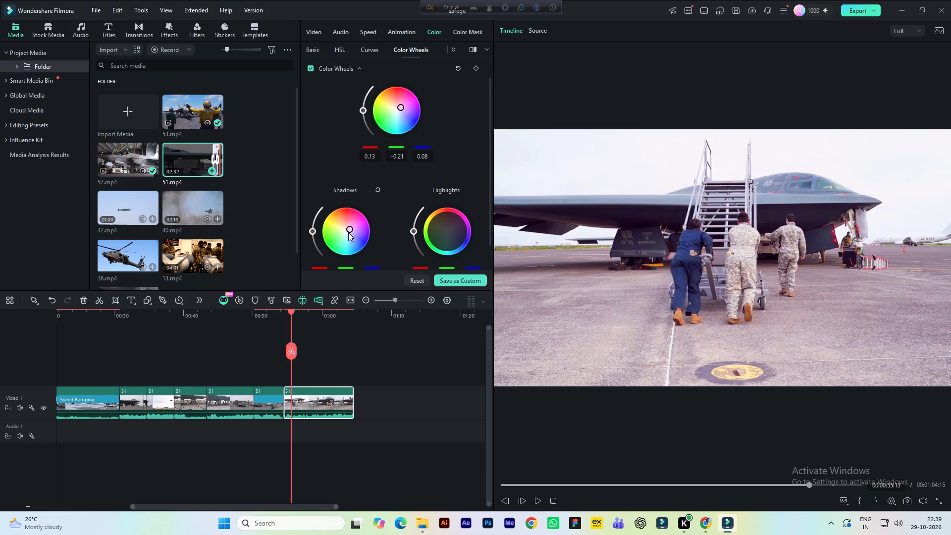
pyautogui.click(348, 232)
pyautogui.click(347, 234)
pyautogui.moveTo(313, 230); pyautogui.dragTo(323, 204)
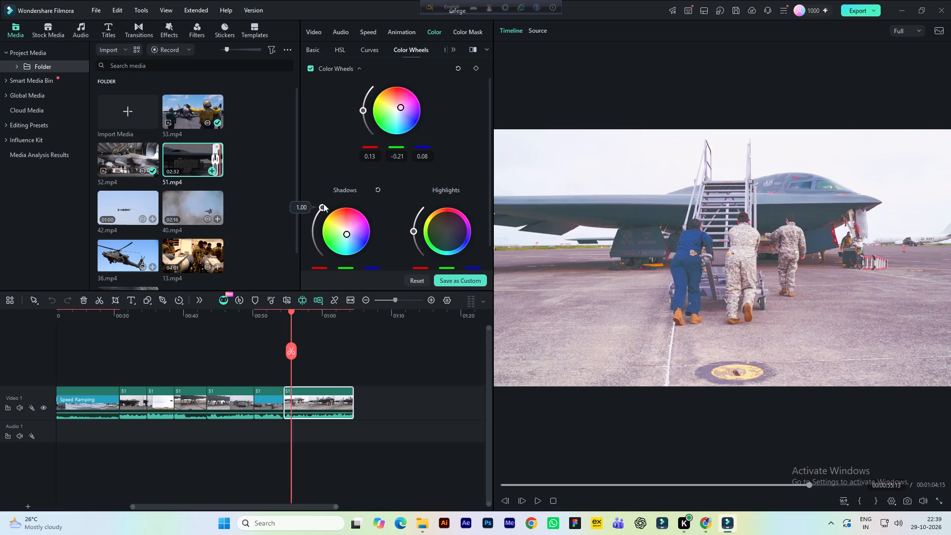
pyautogui.moveTo(323, 204); pyautogui.dragTo(311, 222)
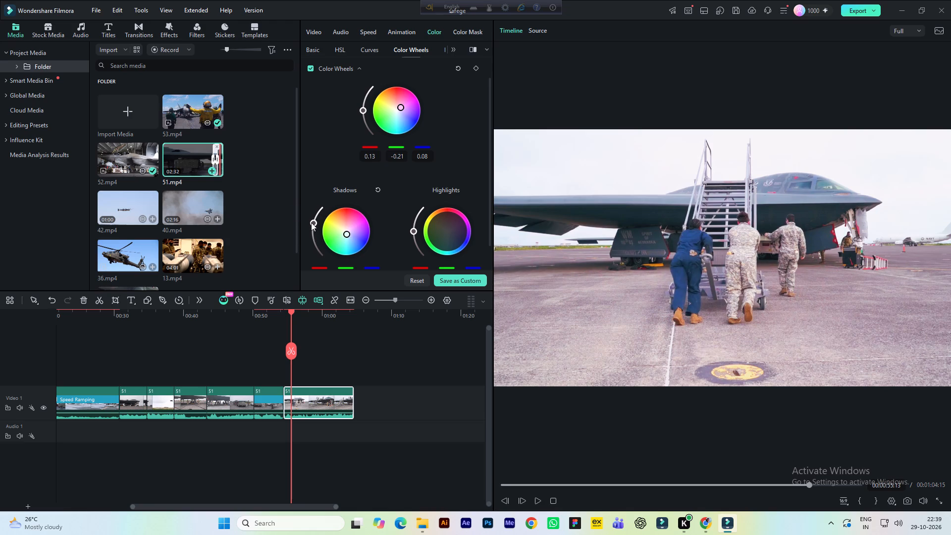
# Tint the stealth bomber crew clip's highlights slightly toward blue on the color wheel.
pyautogui.click(451, 234)
pyautogui.click(449, 236)
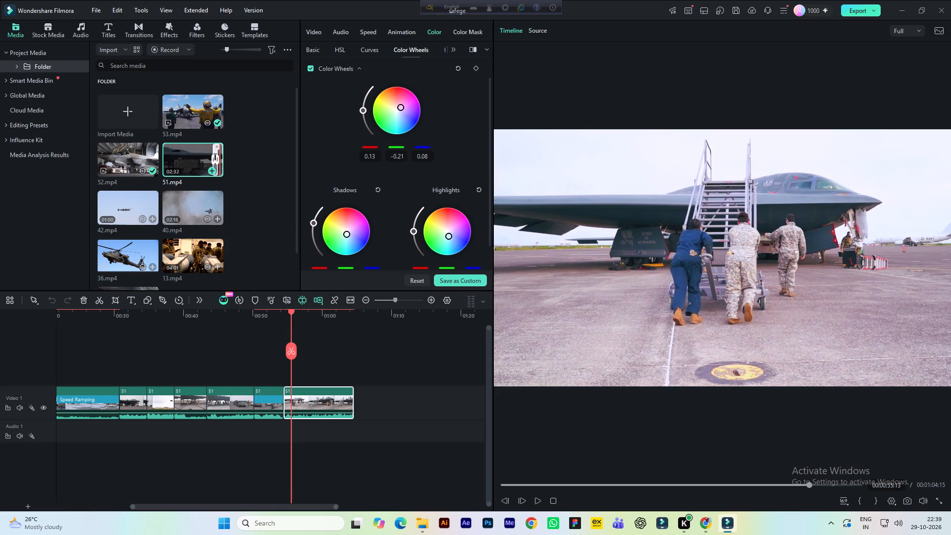
# Raise the stealth bomber crew clip's highlight level to roughly 0.9 on the color wheel, preview the result and save the project.
pyautogui.moveTo(414, 227); pyautogui.dragTo(415, 221)
pyautogui.moveTo(415, 221); pyautogui.dragTo(428, 207)
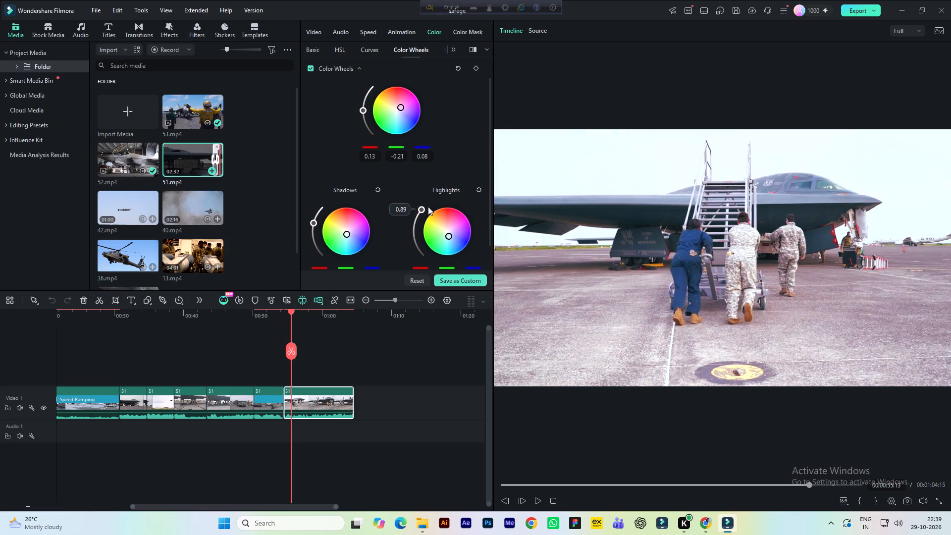
pyautogui.moveTo(428, 207); pyautogui.dragTo(434, 203)
pyautogui.click(295, 310)
pyautogui.click(289, 312)
pyautogui.press('space')
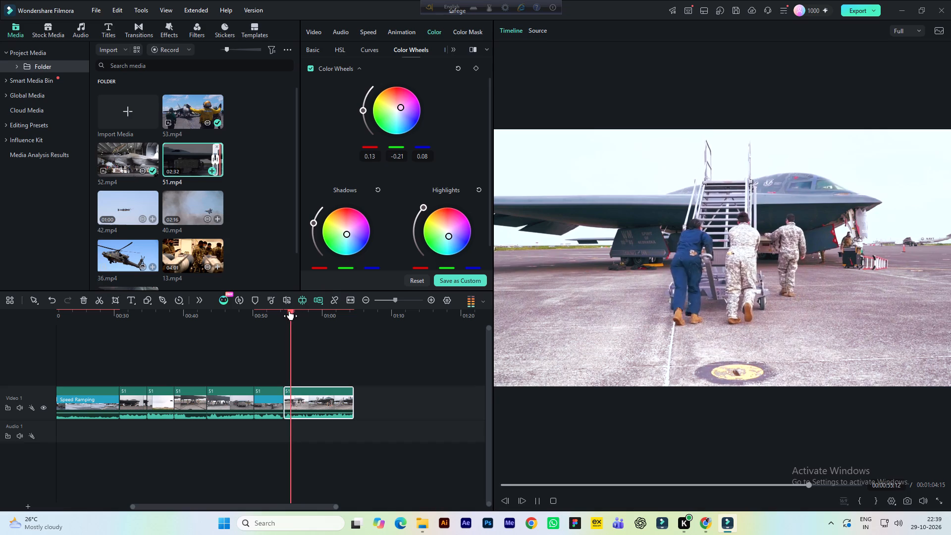
pyautogui.press('space')
pyautogui.click(539, 28)
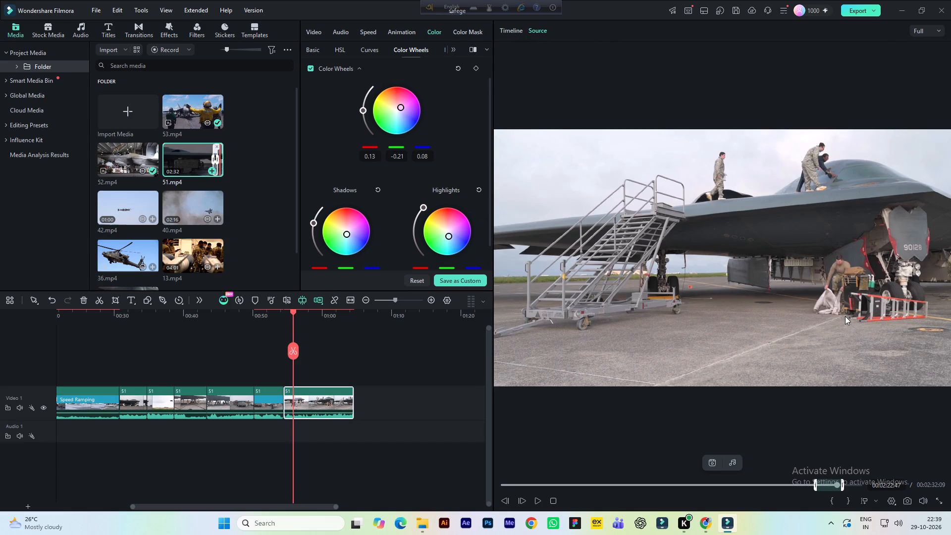
pyautogui.hotkey('ctrl', 's')
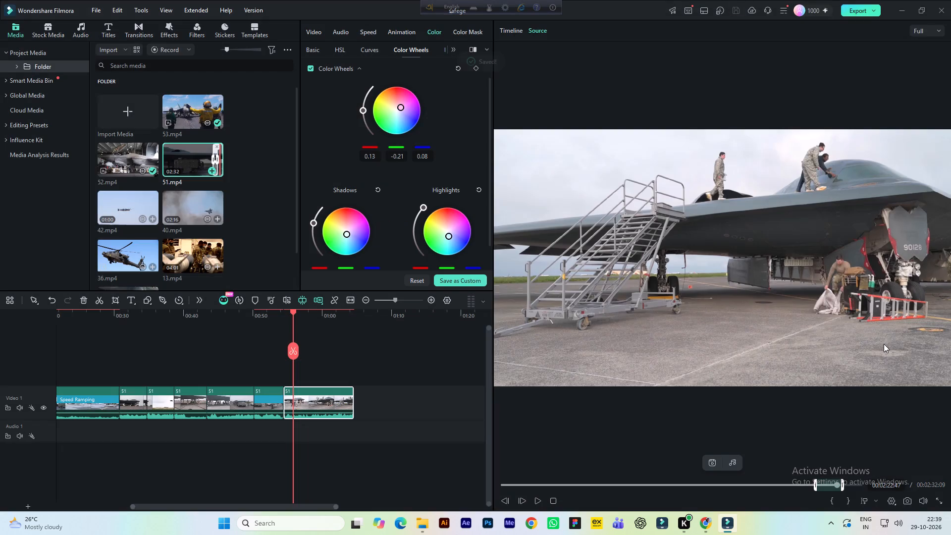
# Play the remaining footage of source clip 51.mp4 to look for another usable moment.
pyautogui.press('space')
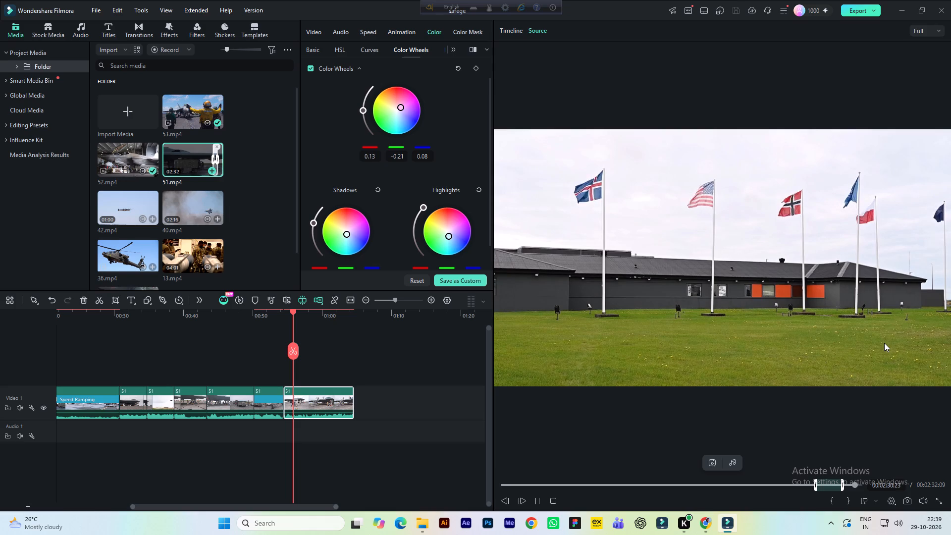
pyautogui.press('space')
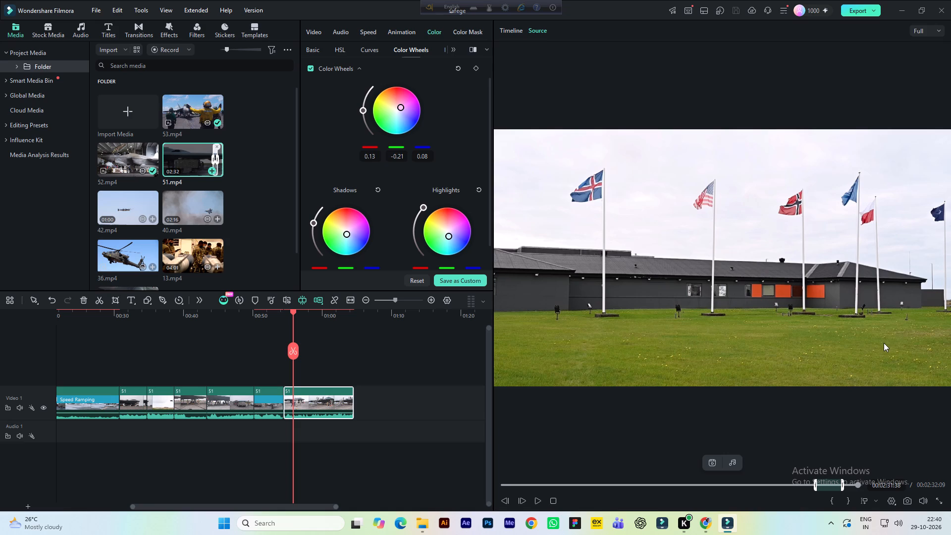
pyautogui.click(314, 28)
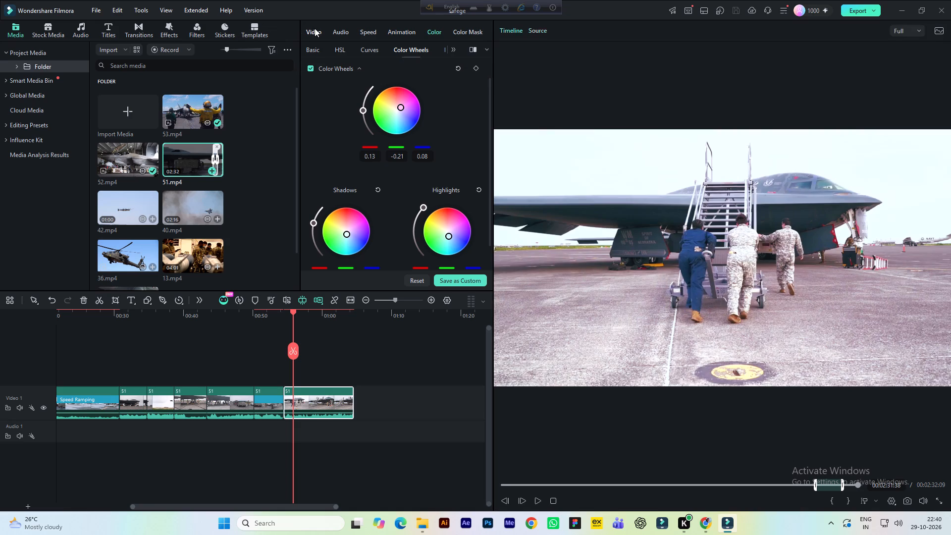
pyautogui.scroll(-2, 224, 222)
pyautogui.scroll(2, 237, 215)
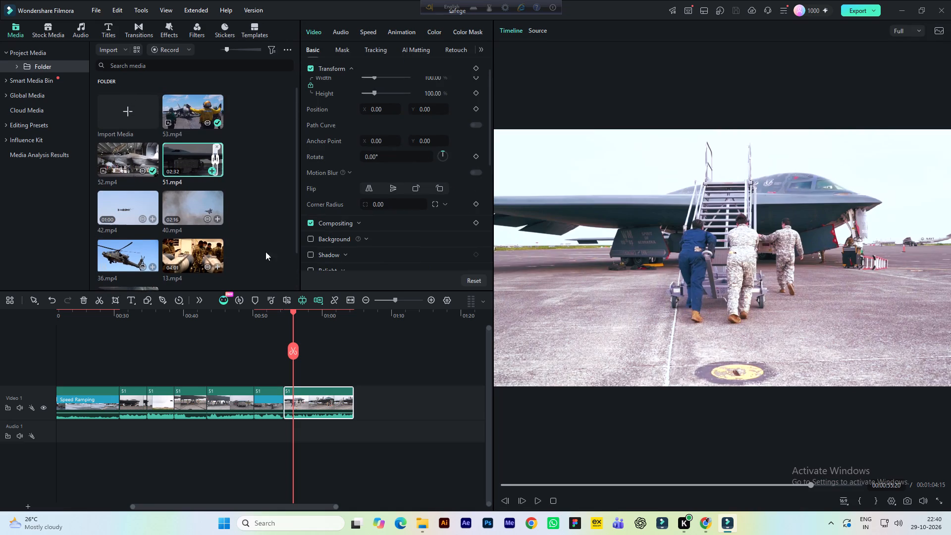
# Mark a segment of source clip 42.mp4 from its very beginning to 00:00:06:13, covering the propeller plane's takeoff.
pyautogui.moveTo(270, 505); pyautogui.dragTo(278, 506)
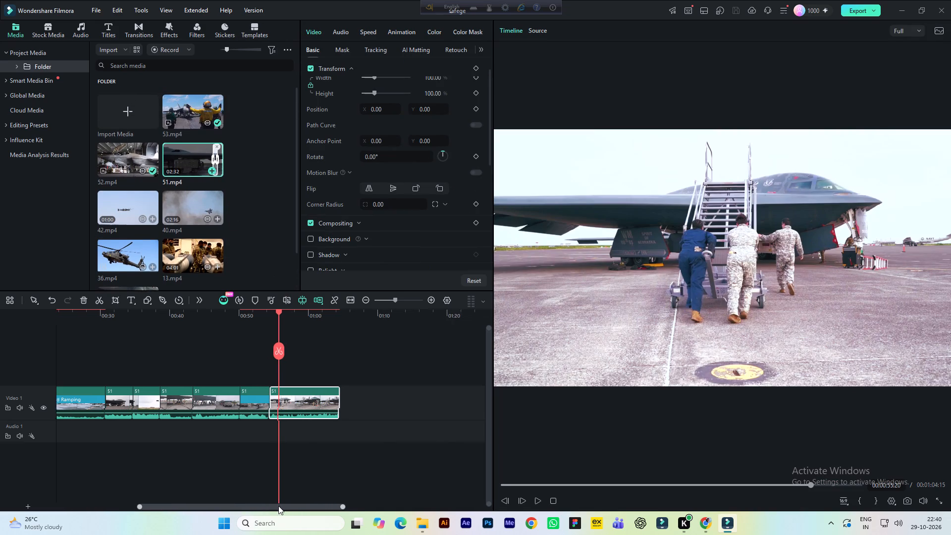
pyautogui.moveTo(278, 506); pyautogui.dragTo(293, 509)
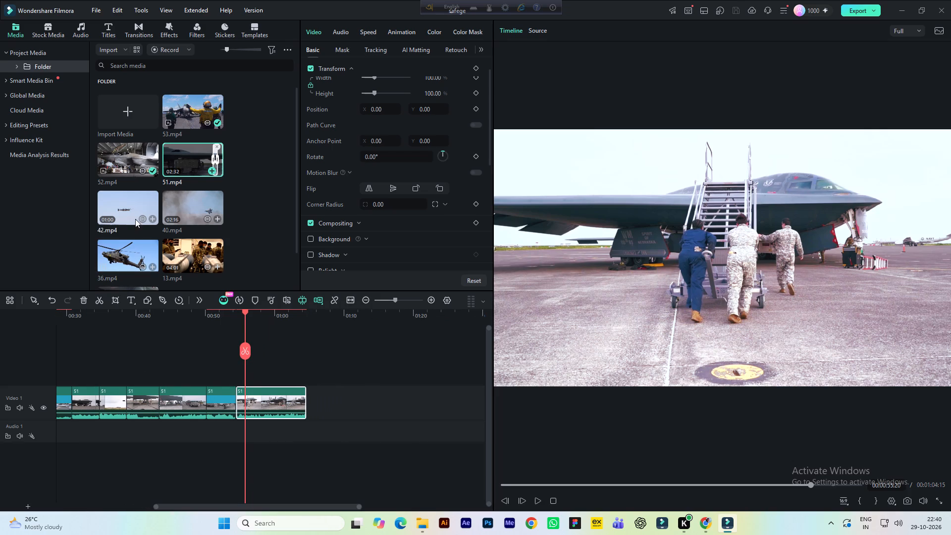
pyautogui.click(126, 199)
pyautogui.press('space')
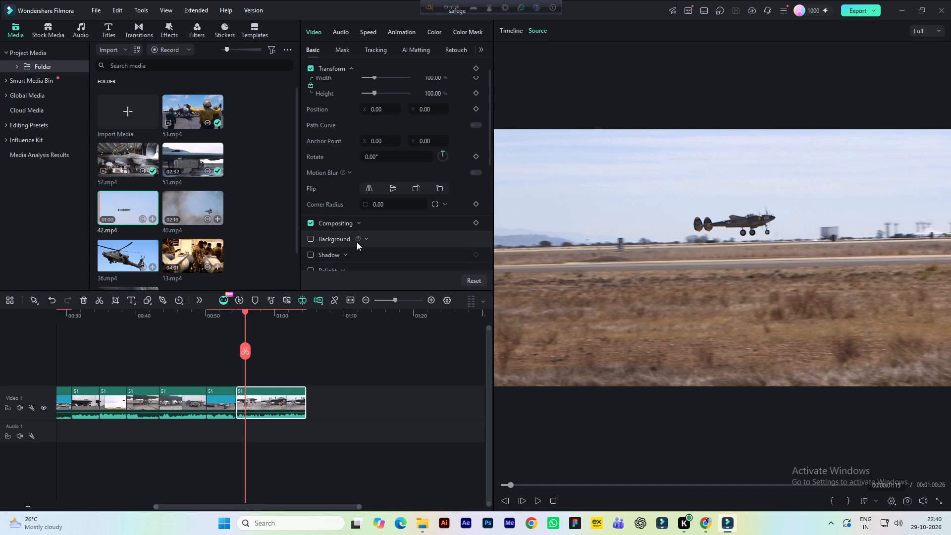
pyautogui.moveTo(513, 481); pyautogui.dragTo(503, 482)
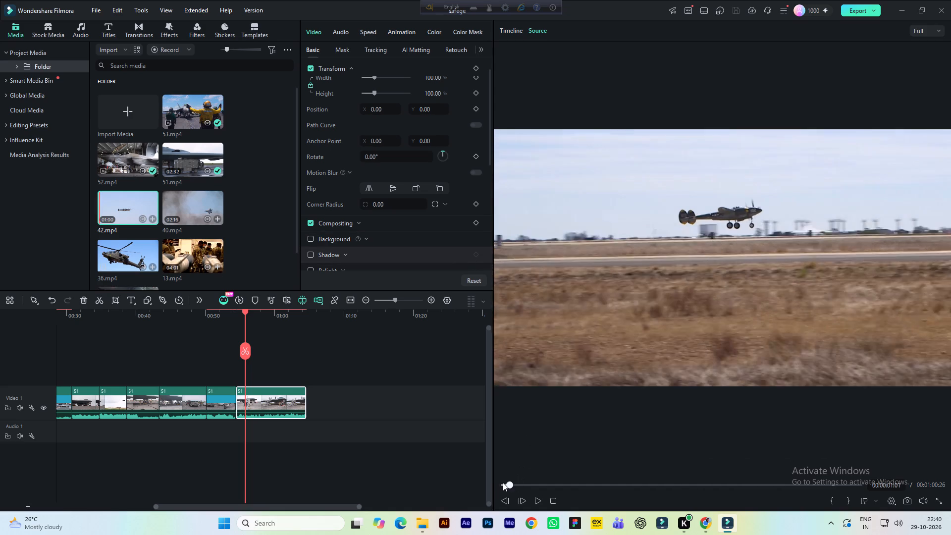
pyautogui.moveTo(503, 482); pyautogui.dragTo(495, 482)
pyautogui.click(831, 501)
pyautogui.press('space')
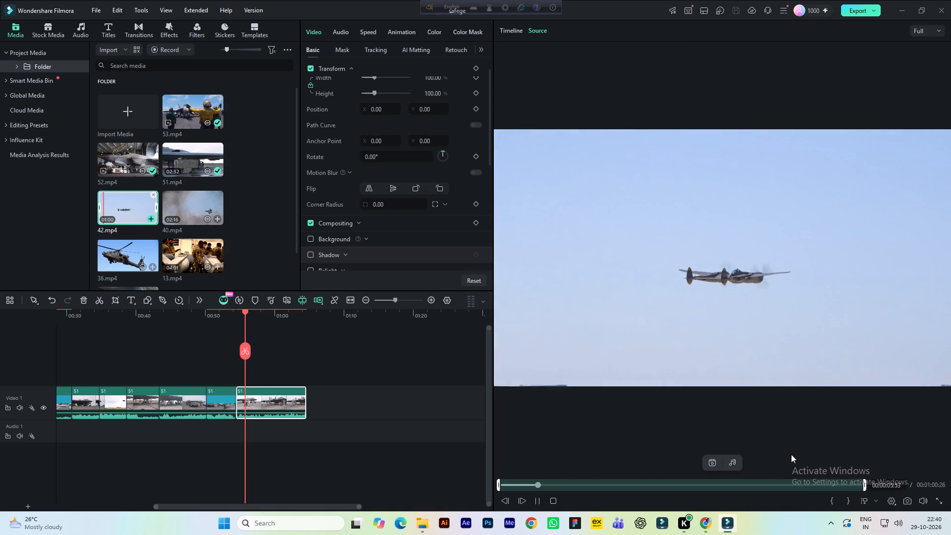
pyautogui.press('space')
pyautogui.click(846, 500)
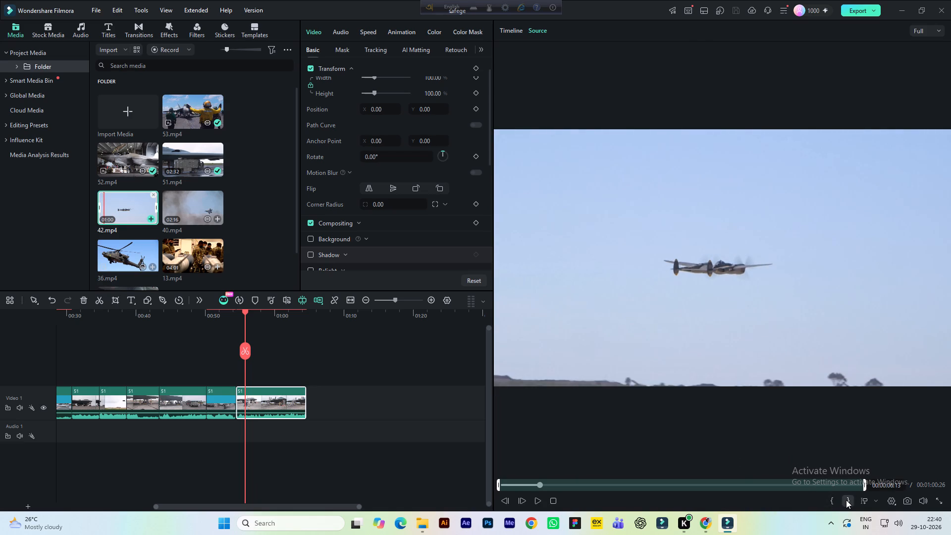
# Add the marked 42.mp4 segment directly after the last clip on Video 1, keeping the project at 1920x1080 25fps.
pyautogui.moveTo(688, 324); pyautogui.dragTo(415, 423)
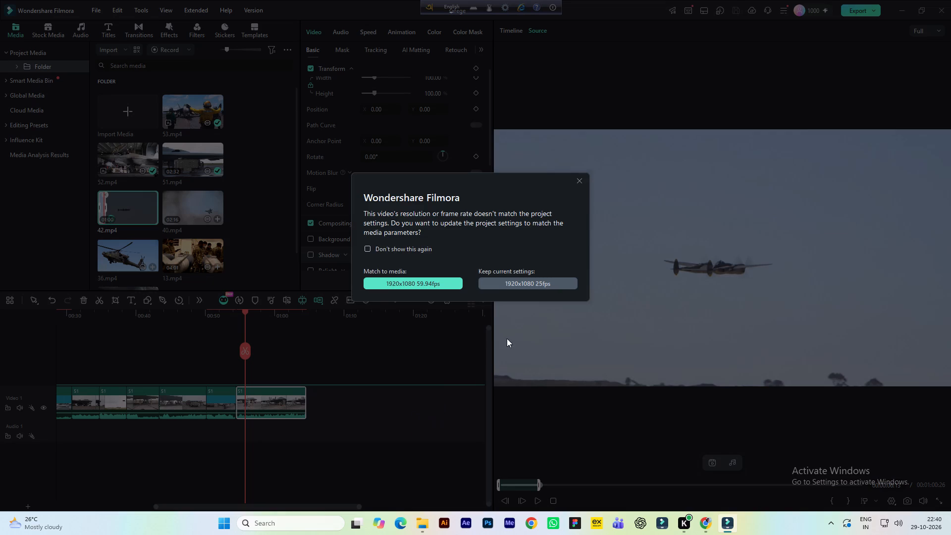
pyautogui.click(556, 289)
pyautogui.click(557, 285)
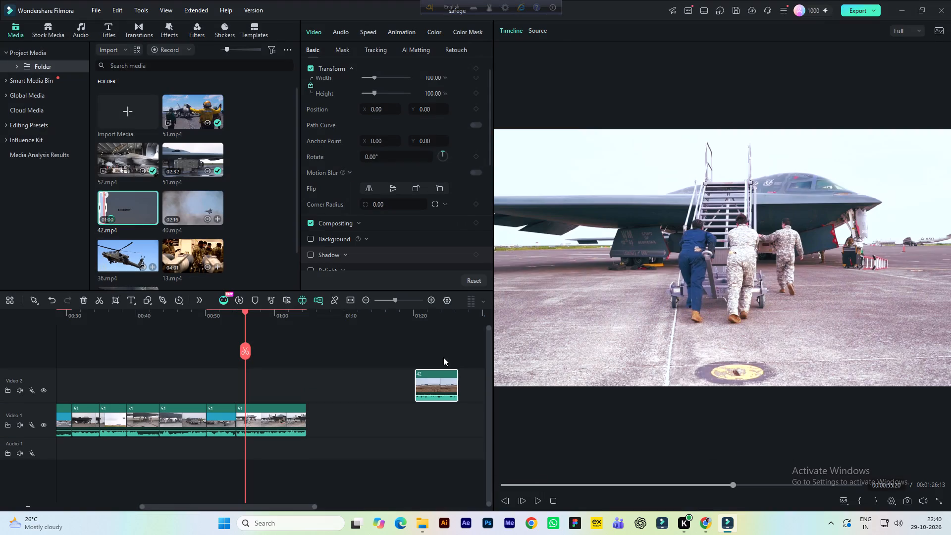
pyautogui.moveTo(438, 381); pyautogui.dragTo(334, 418)
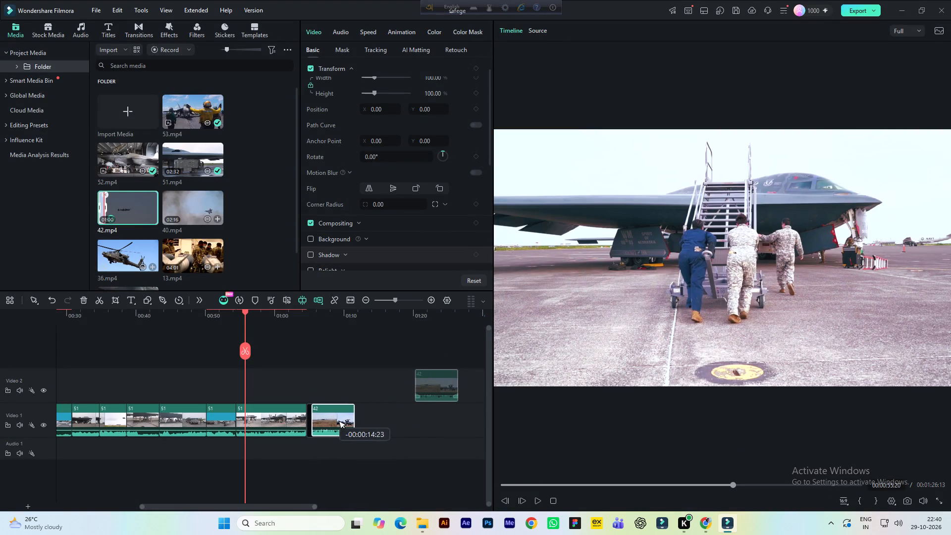
pyautogui.moveTo(334, 418); pyautogui.dragTo(331, 418)
pyautogui.click(321, 318)
pyautogui.press('space')
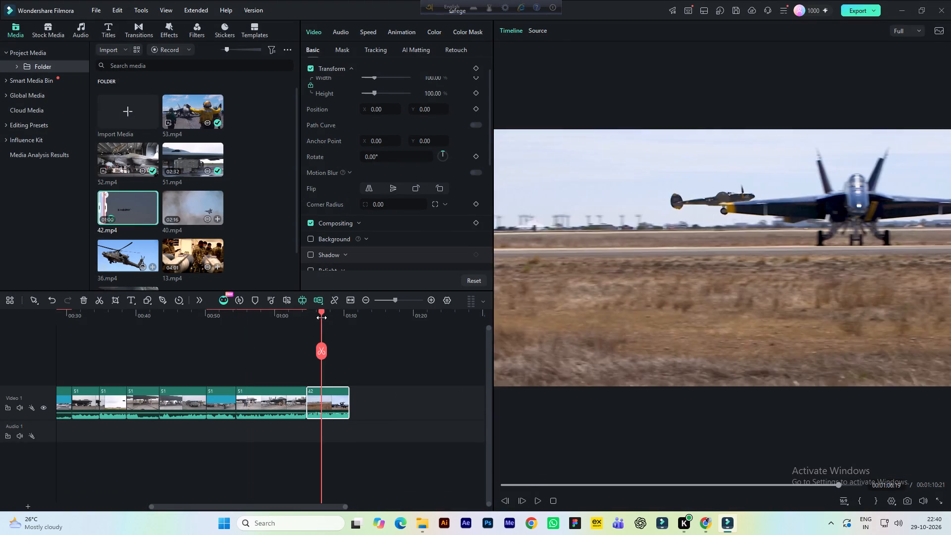
pyautogui.press('space')
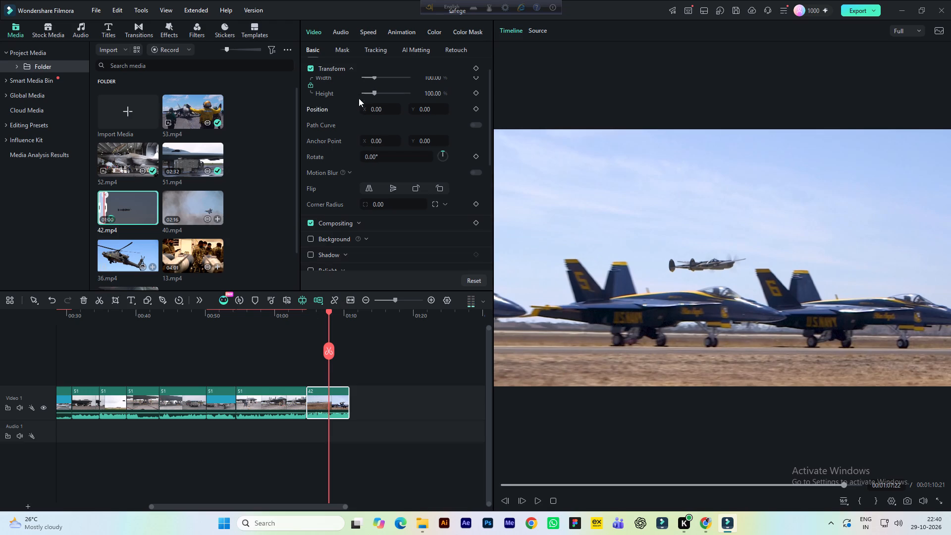
# Try the Hero, Preset1, Jumper and Bullet speed ramps on the 42 clip, settle on Montage, preview it and save the project.
pyautogui.click(364, 27)
pyautogui.click(381, 53)
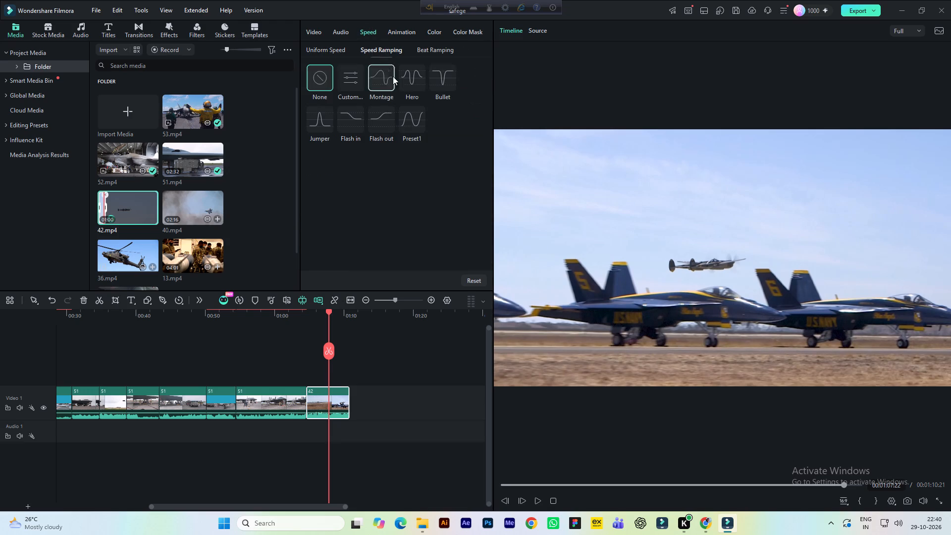
pyautogui.click(411, 78)
pyautogui.click(380, 80)
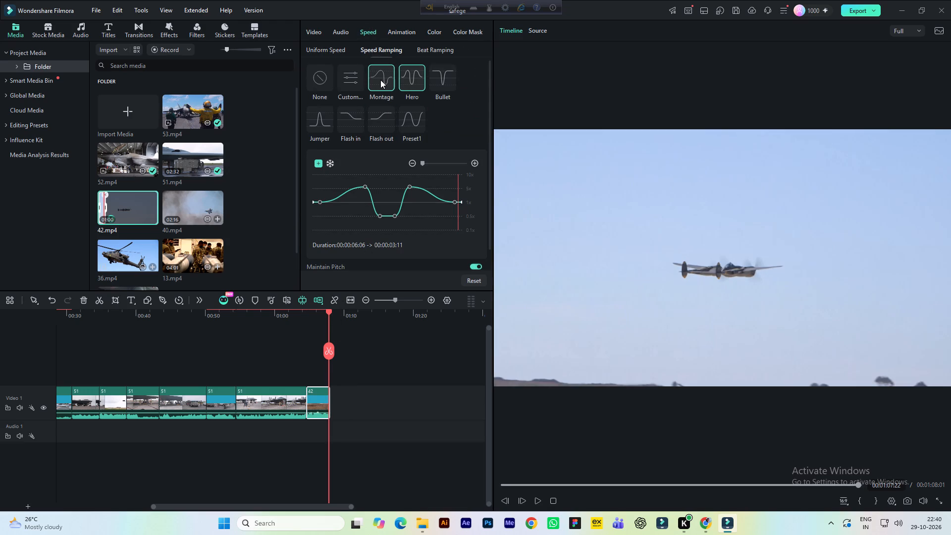
pyautogui.click(402, 124)
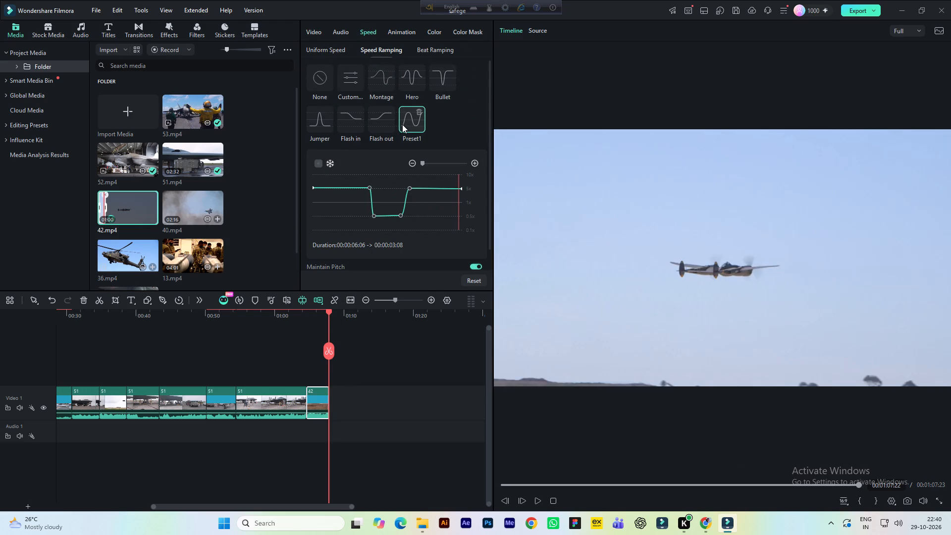
pyautogui.click(314, 121)
pyautogui.click(406, 78)
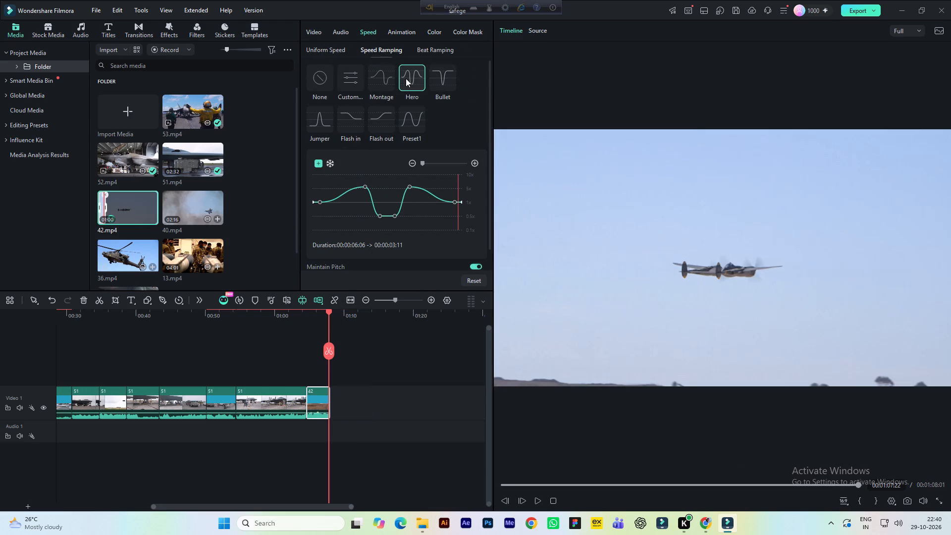
pyautogui.click(436, 76)
pyautogui.click(384, 77)
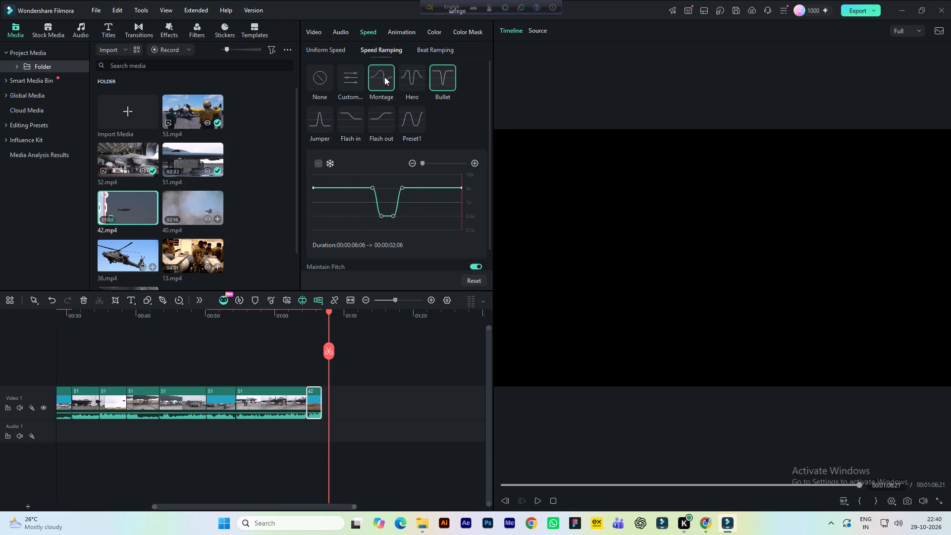
pyautogui.click(306, 313)
pyautogui.press('space')
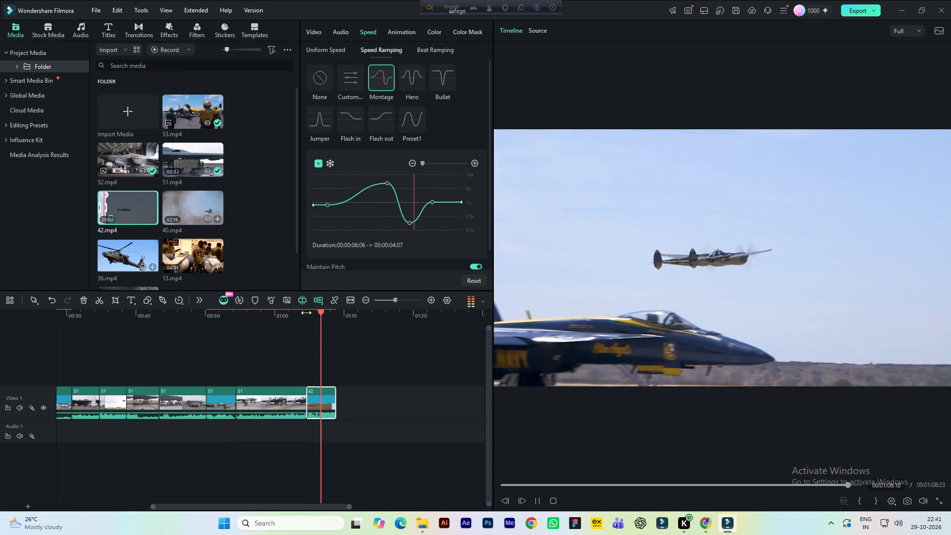
pyautogui.press('space')
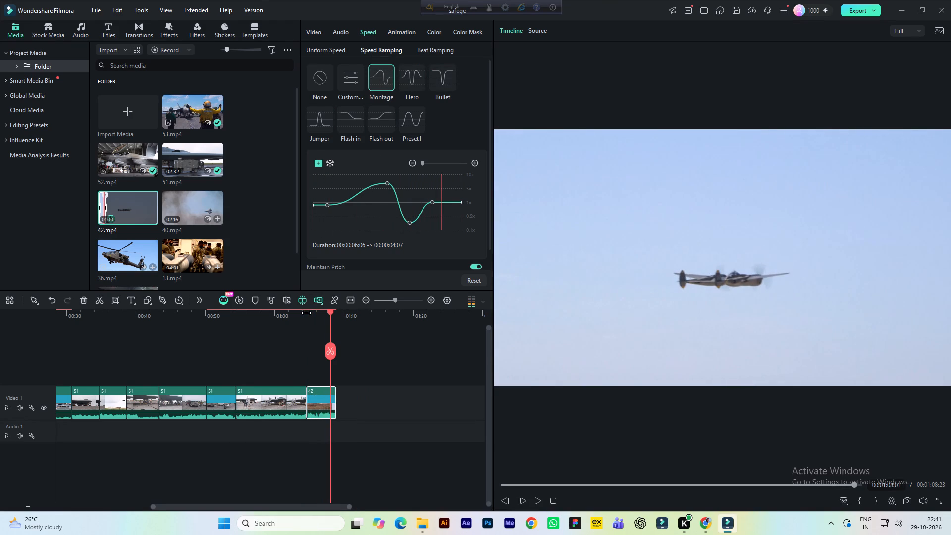
pyautogui.hotkey('ctrl', 's')
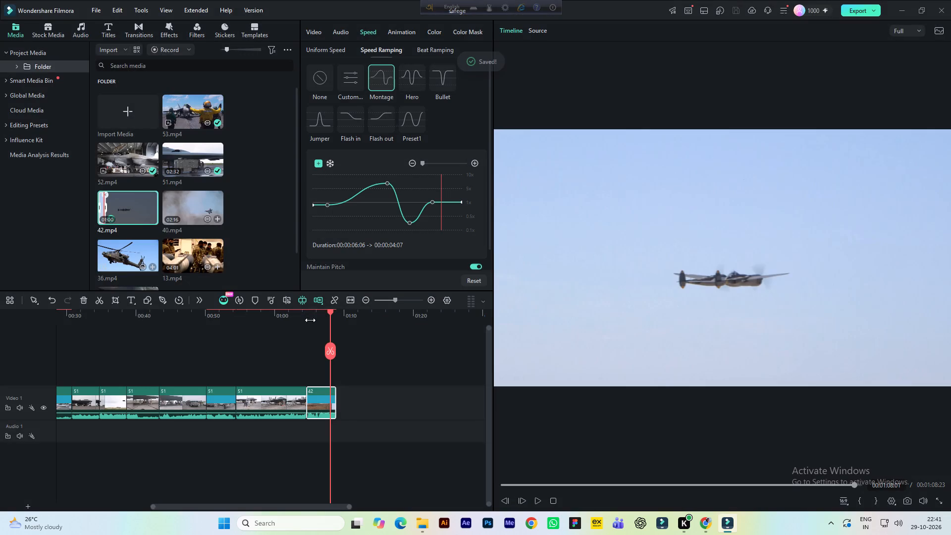
pyautogui.click(295, 313)
pyautogui.press('space')
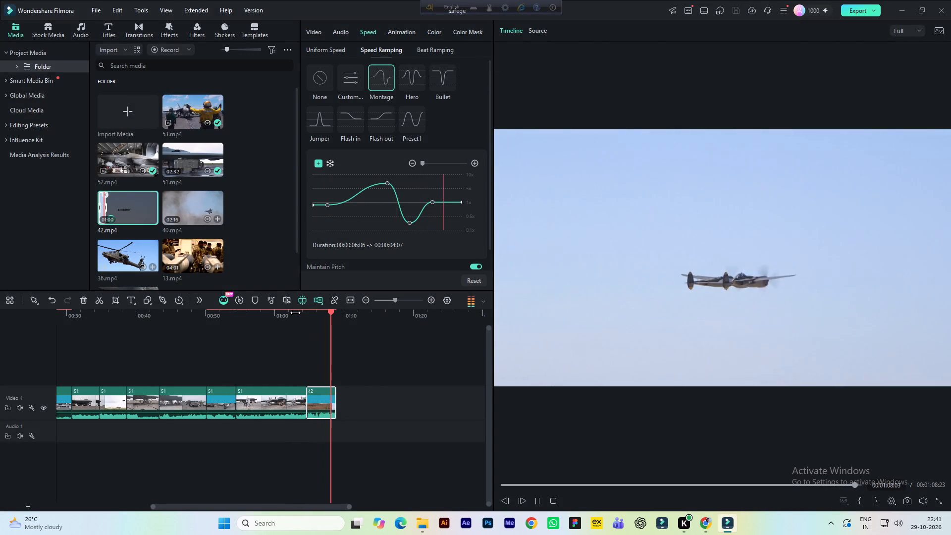
pyautogui.press('space')
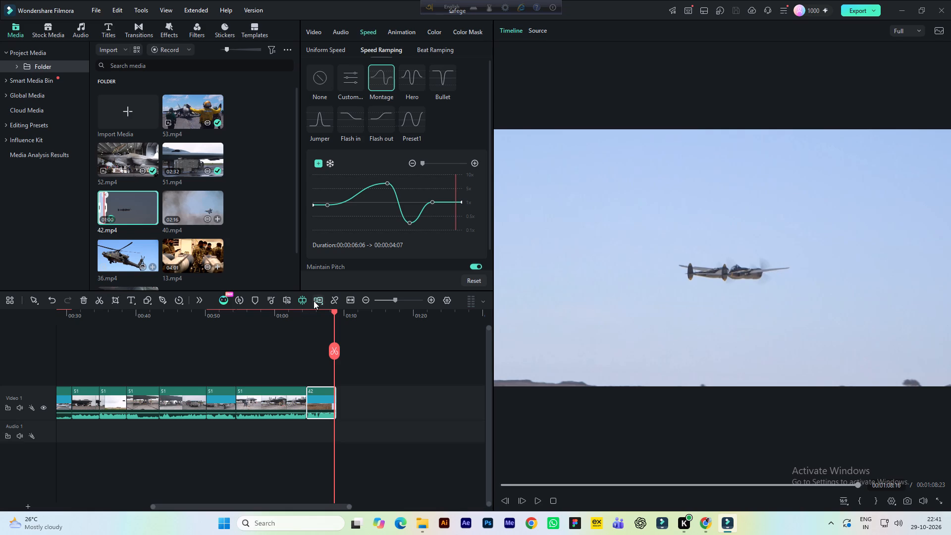
# Grade the 42 clip at the end of Video 1: brightness -30, contrast 57, saturation 100, vibrance 51, highlight 6, shadow 0 and white -18.
pyautogui.click(432, 36)
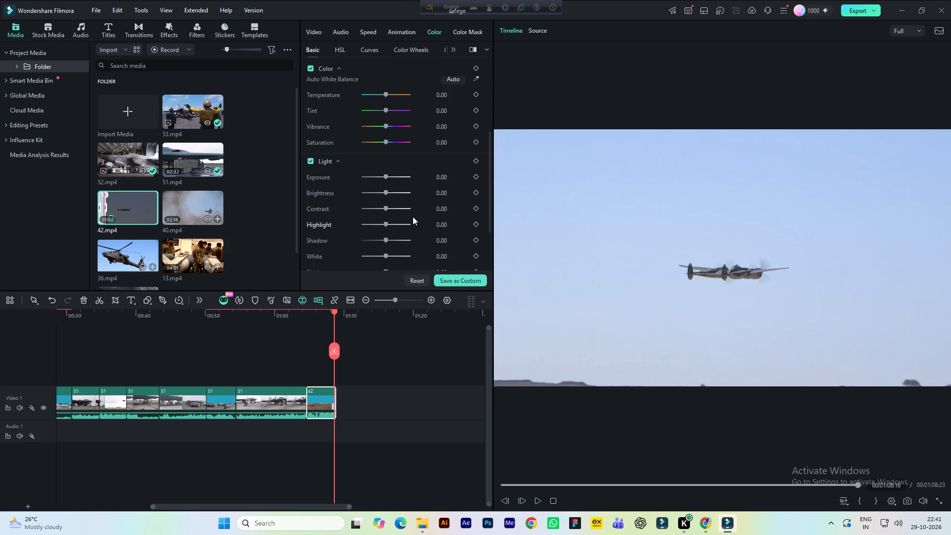
pyautogui.scroll(-1, 412, 216)
pyautogui.click(441, 174)
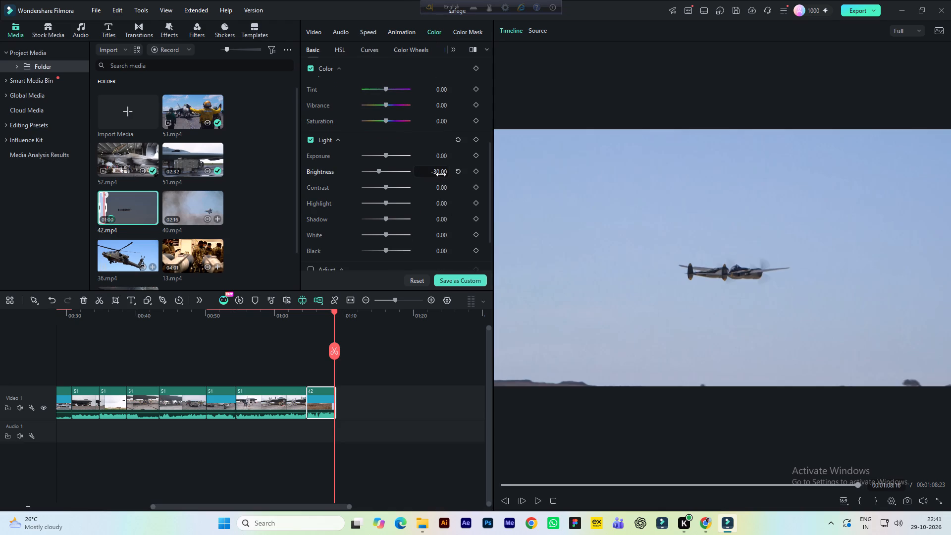
pyautogui.click(441, 187)
pyautogui.click(436, 123)
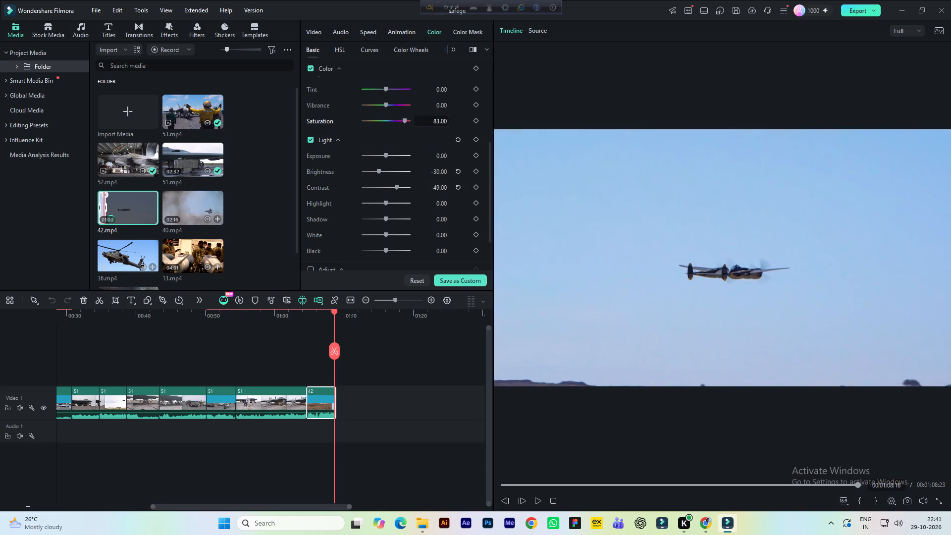
pyautogui.click(448, 108)
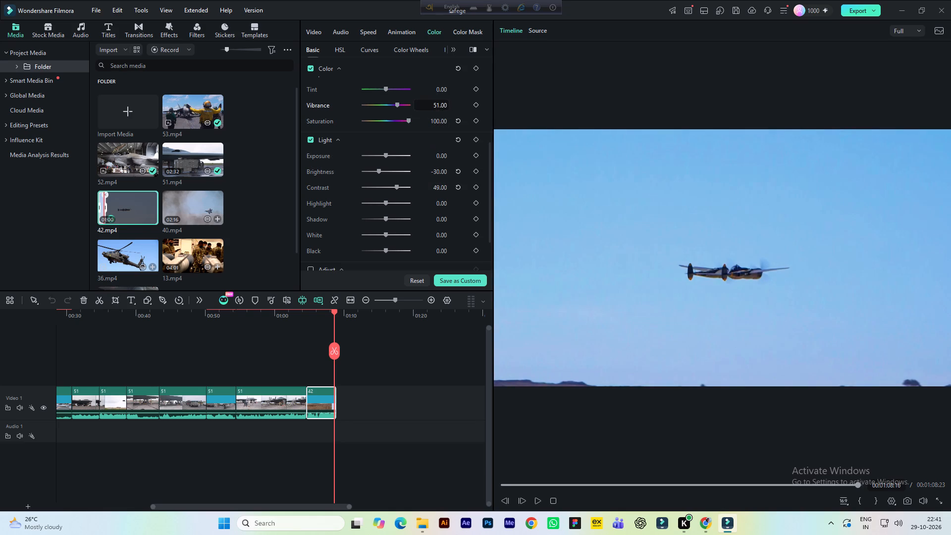
pyautogui.click(446, 221)
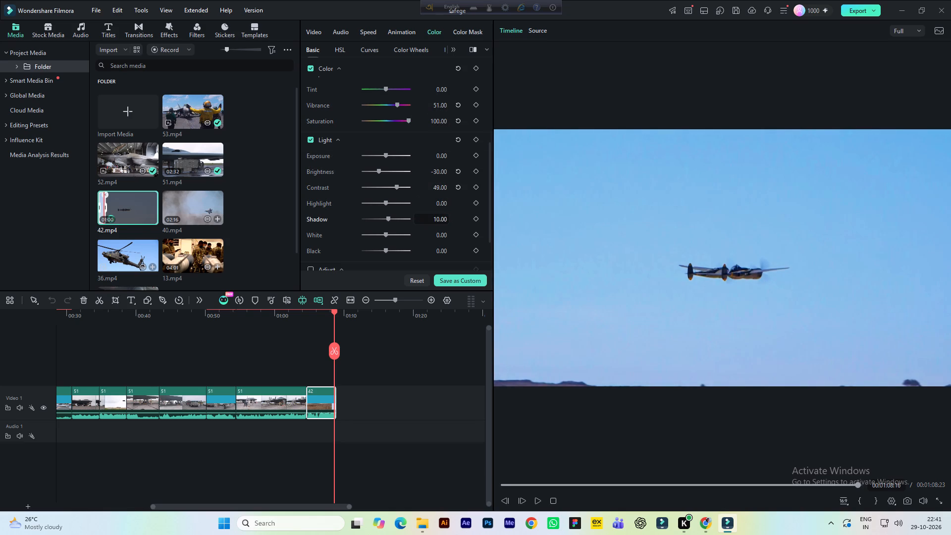
pyautogui.click(445, 221)
pyautogui.click(442, 204)
pyautogui.click(437, 187)
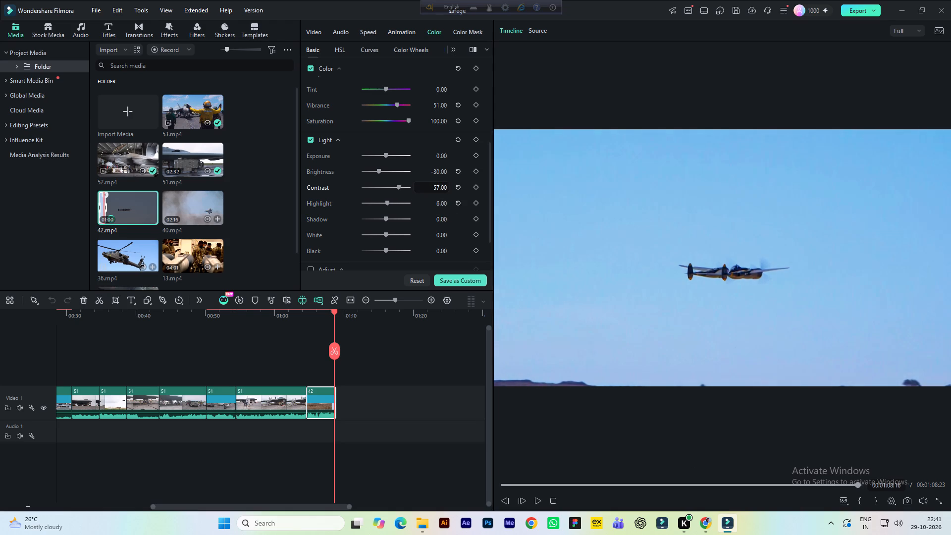
pyautogui.click(441, 237)
# Save the project and play the timeline from about 00:01:03:05 through the graded 42 clip.
pyautogui.click(297, 311)
pyautogui.hotkey('ctrl', 's')
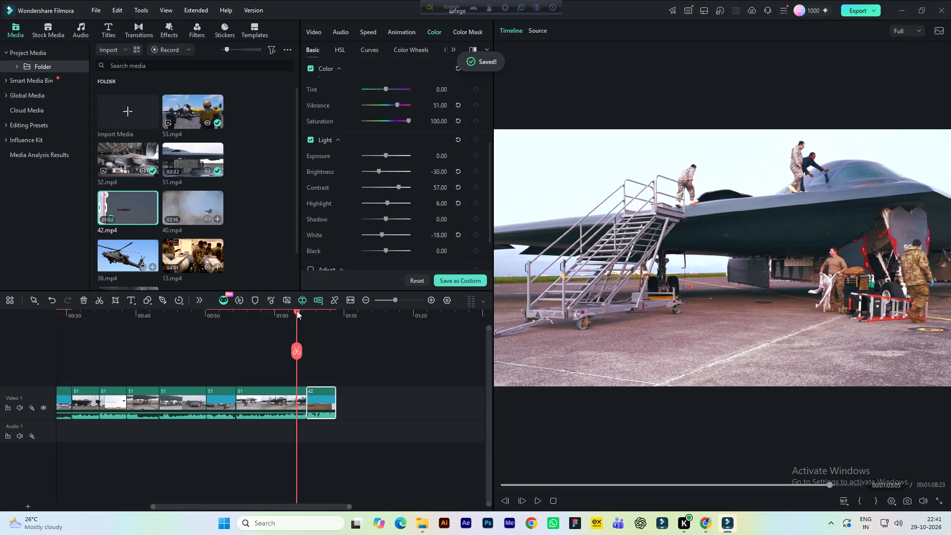
pyautogui.press('space')
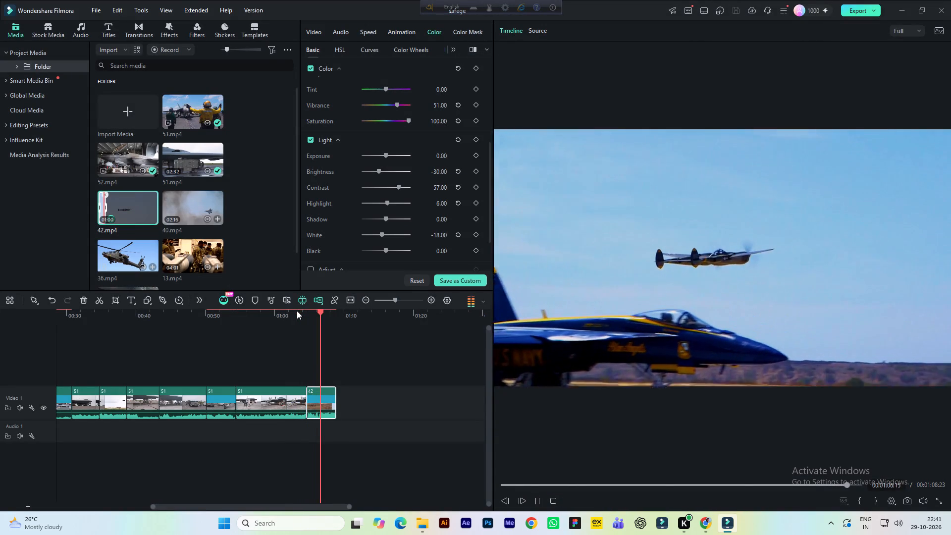
pyautogui.press('space')
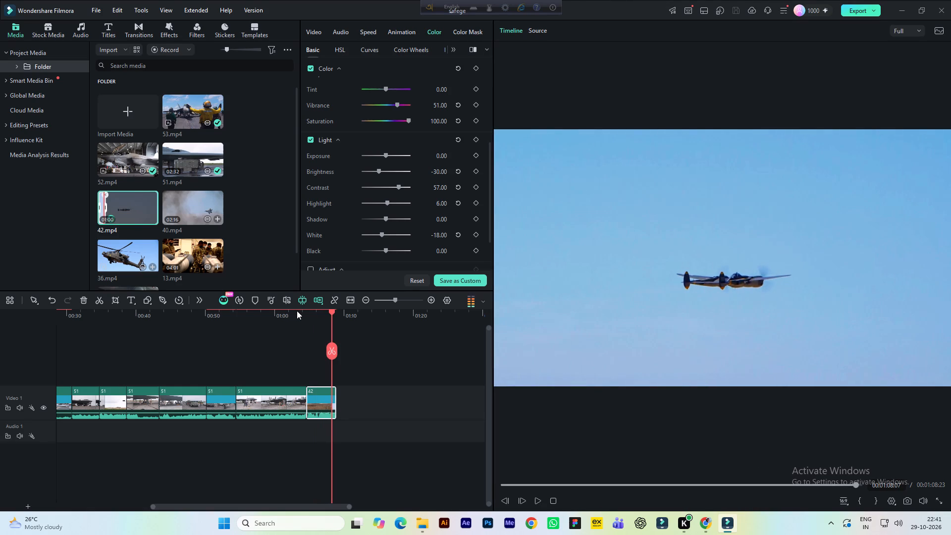
# Find another moment in source clip 42.mp4 and mark the banking propeller plane from about 00:00:11:31 to 00:00:17:41.
pyautogui.click(537, 30)
pyautogui.press('space')
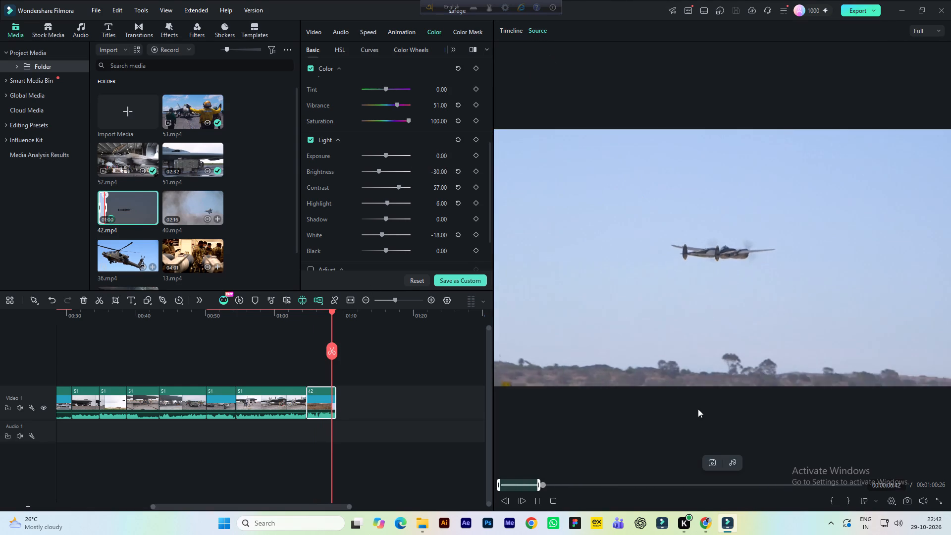
pyautogui.click(567, 483)
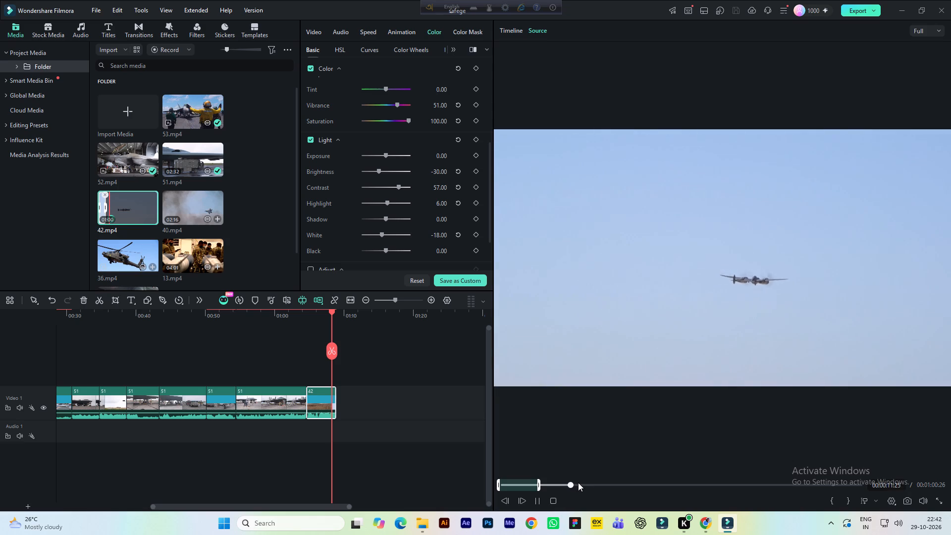
pyautogui.press('space')
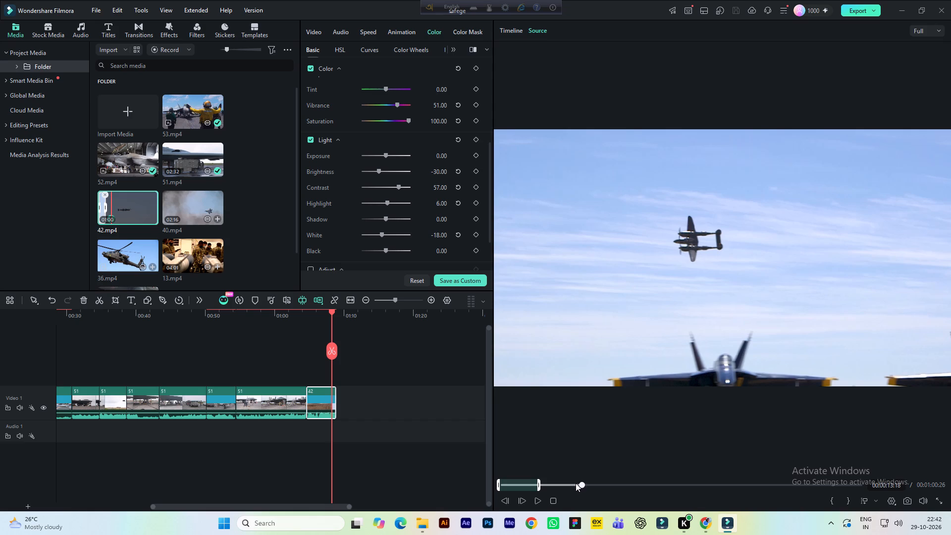
pyautogui.click(573, 483)
pyautogui.click(565, 484)
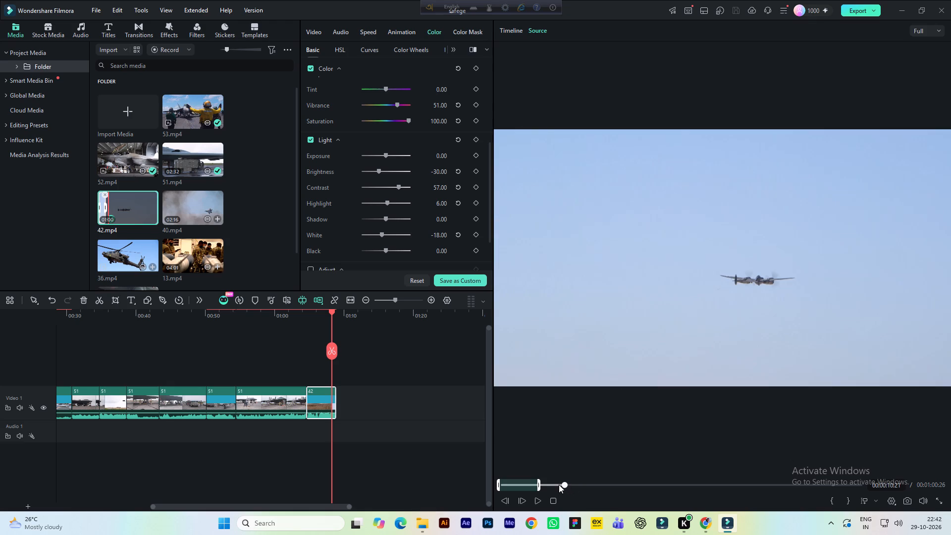
pyautogui.press('space')
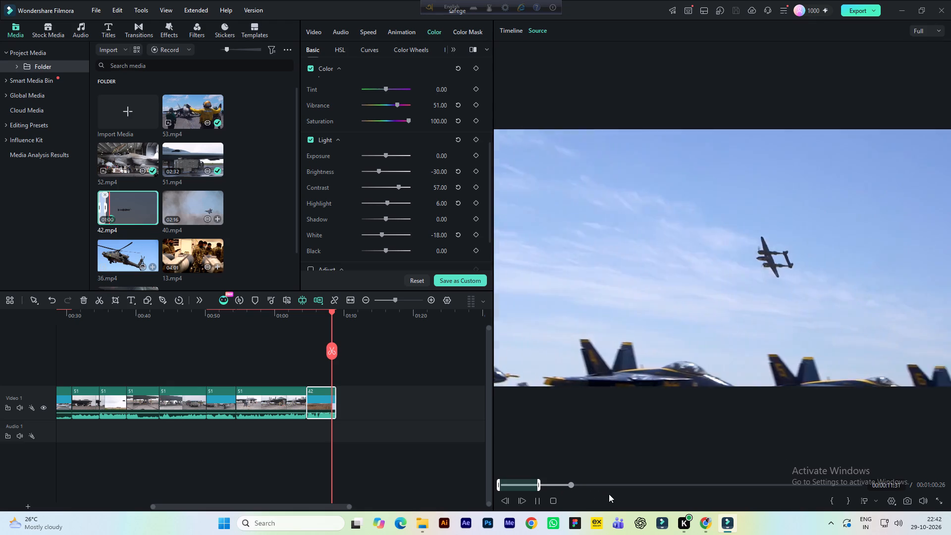
pyautogui.press('space')
pyautogui.click(835, 500)
pyautogui.press('space')
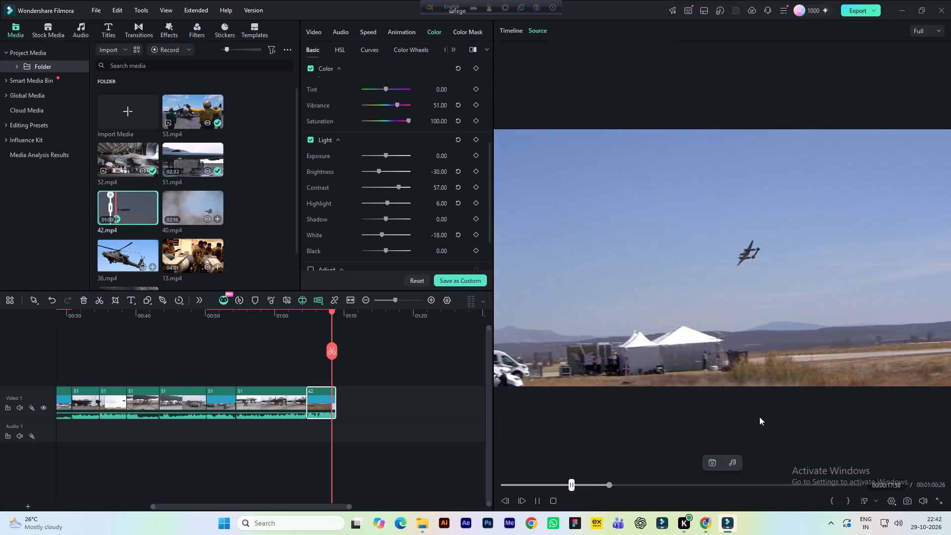
pyautogui.press('space')
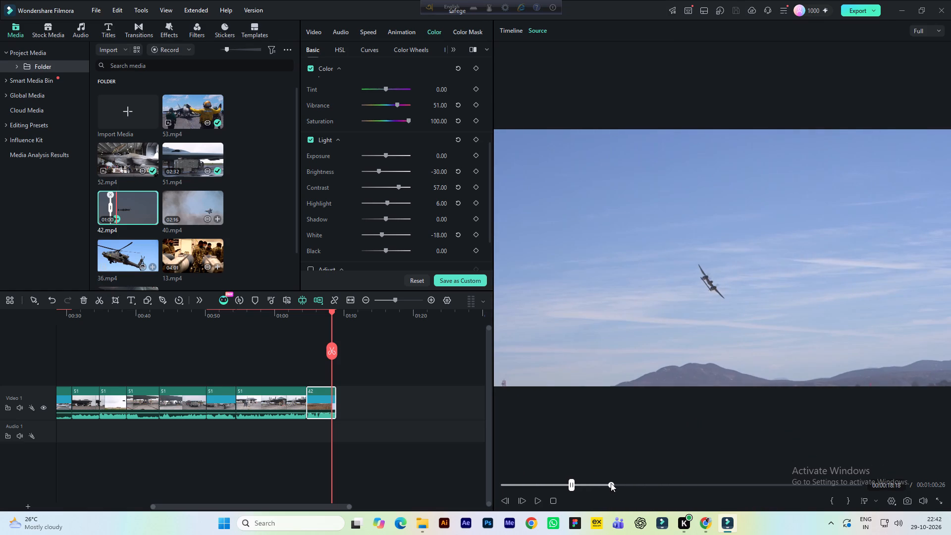
pyautogui.click(608, 483)
pyautogui.click(850, 503)
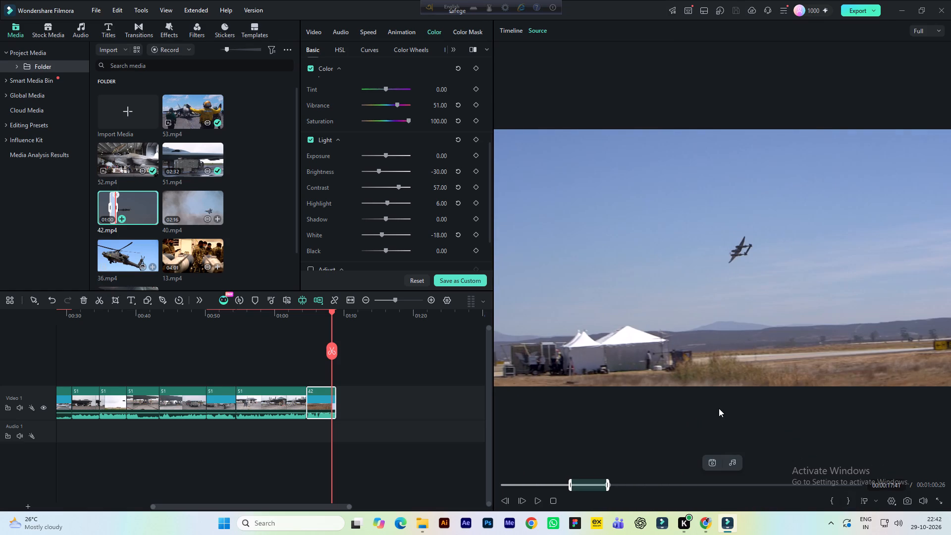
# Add the marked 42.mp4 segment directly after the first 42 clip on Video 1, keeping the project at 1920x1080 25fps, and preview it.
pyautogui.moveTo(690, 306); pyautogui.dragTo(408, 400)
pyautogui.click(536, 279)
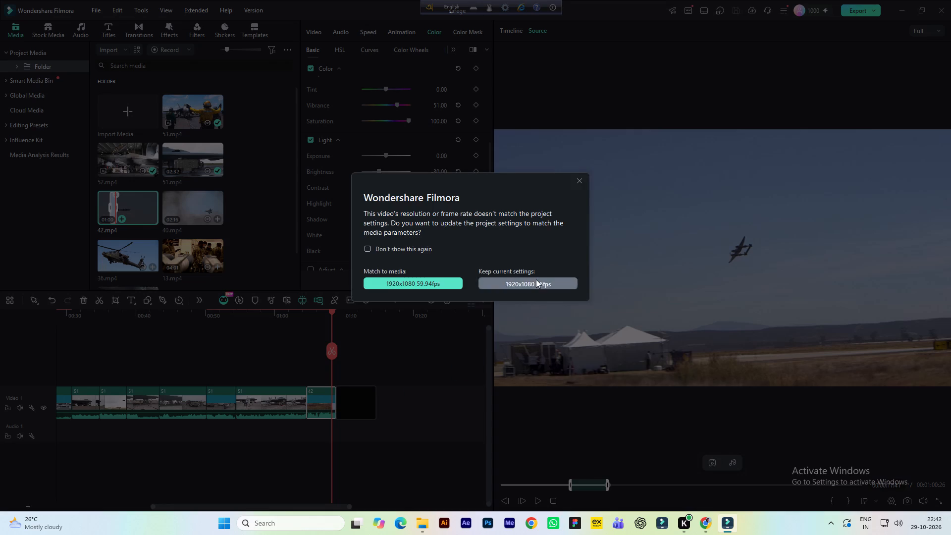
pyautogui.press('space')
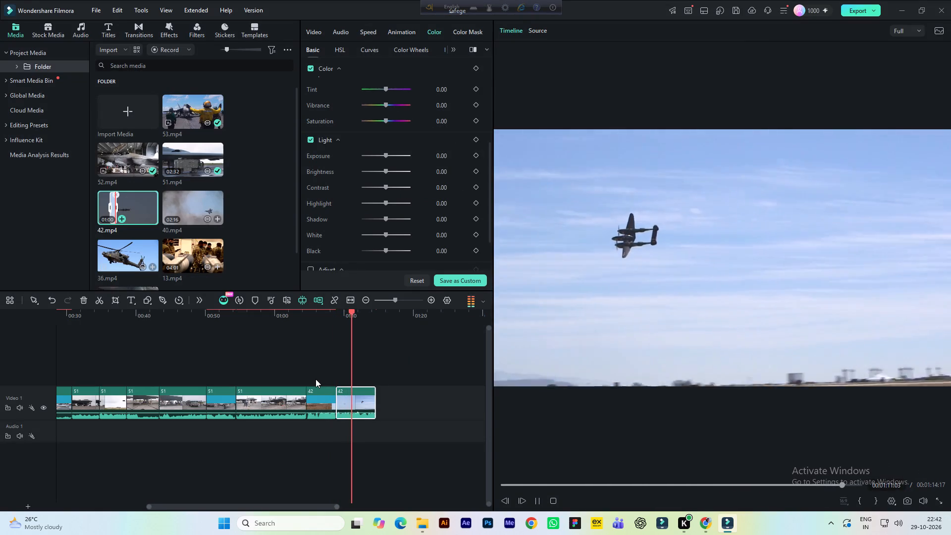
pyautogui.press('space')
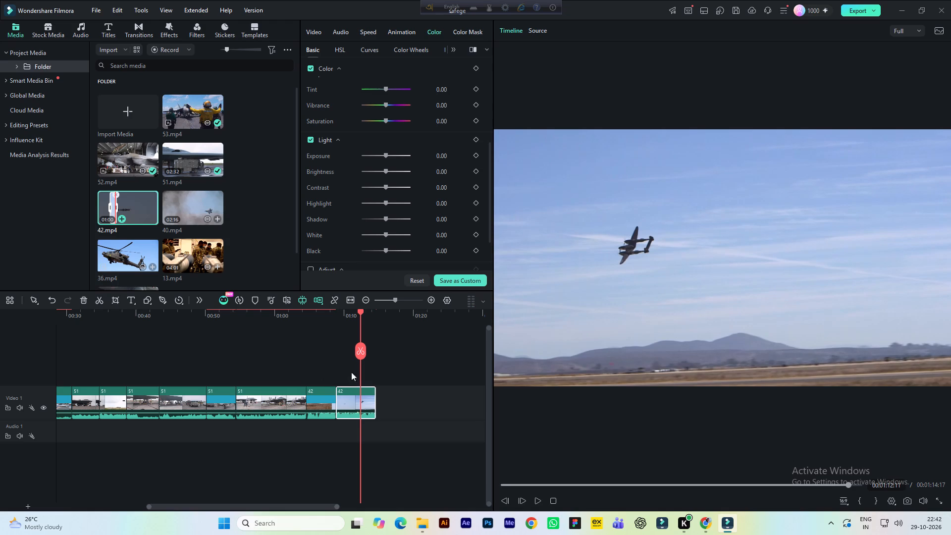
pyautogui.click(348, 314)
pyautogui.press('space')
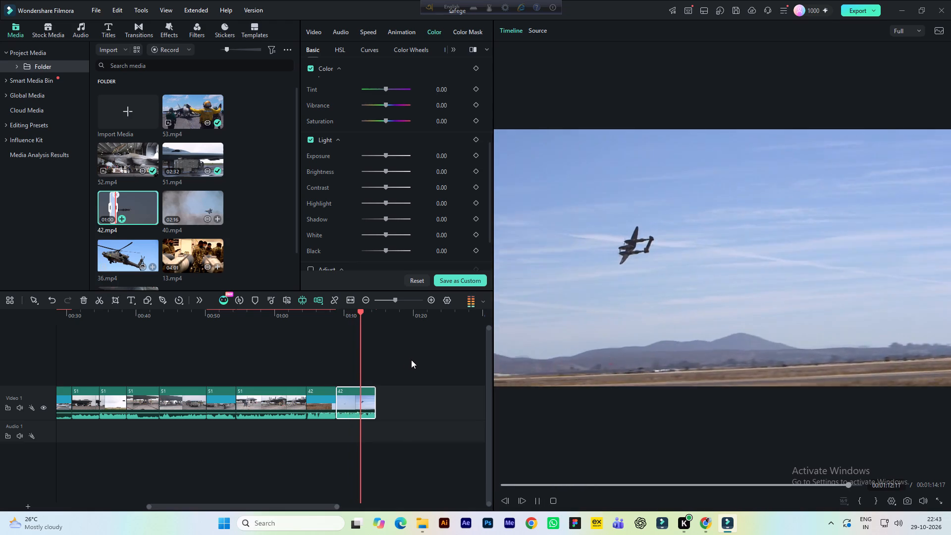
pyautogui.press('space')
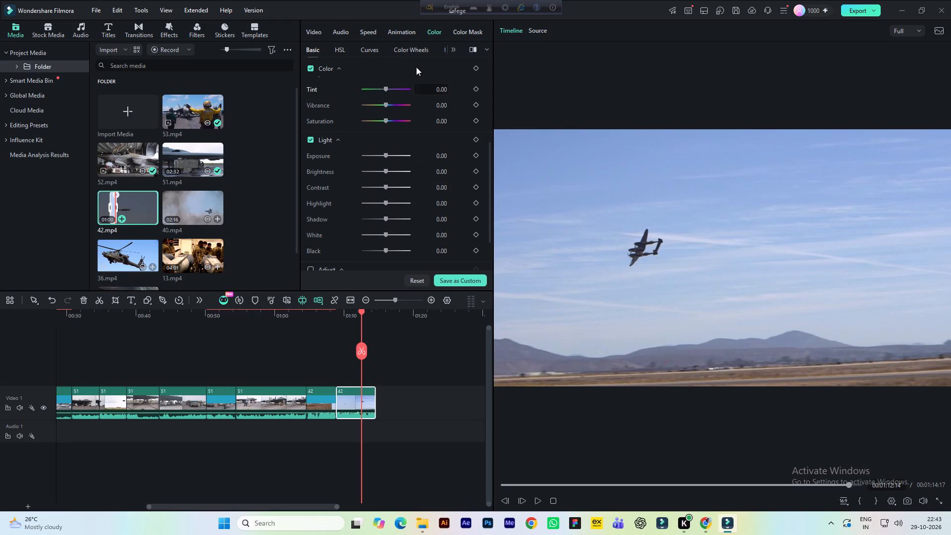
# Grade the second 42 clip: brightness 21, highlight -9, shadow 18, white -79, black -45, saturation 85 and vibrance 100.
pyautogui.click(441, 173)
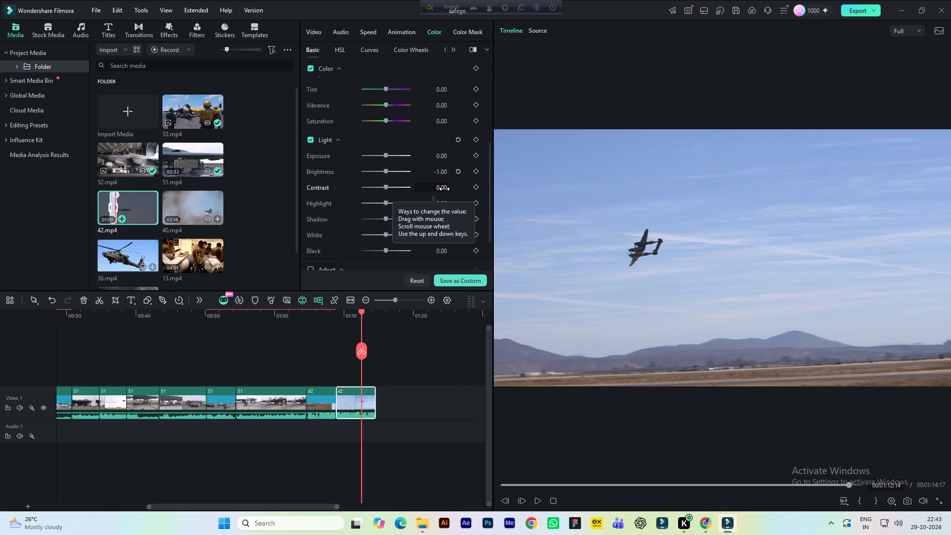
pyautogui.click(440, 207)
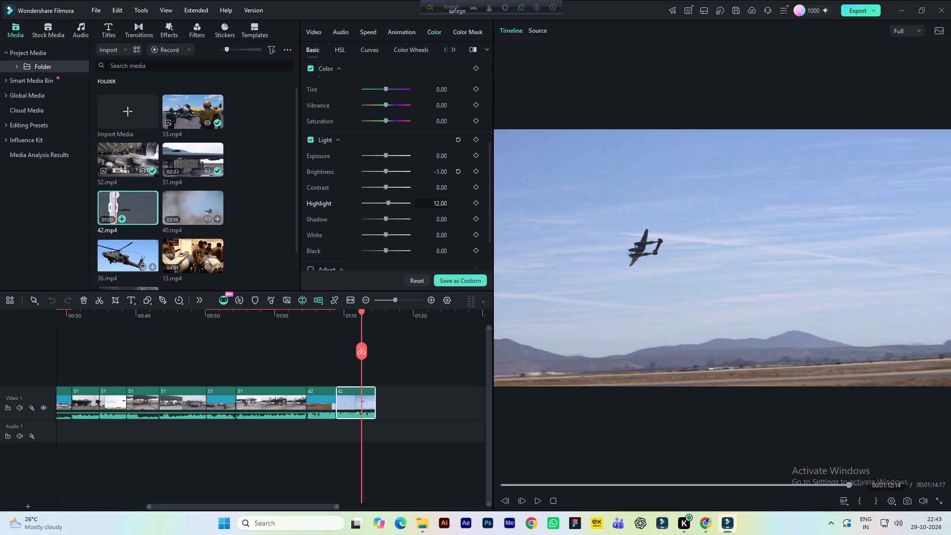
pyautogui.click(443, 219)
pyautogui.click(441, 236)
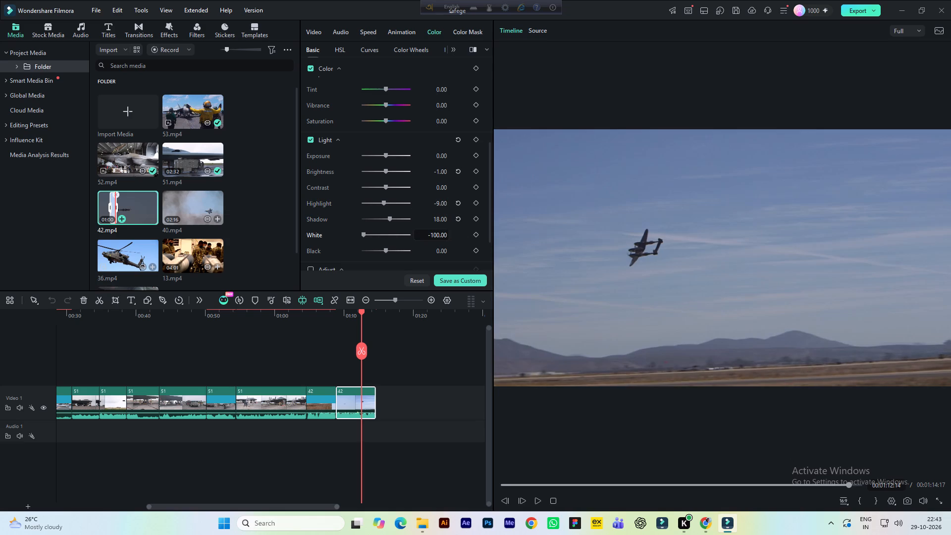
pyautogui.click(445, 249)
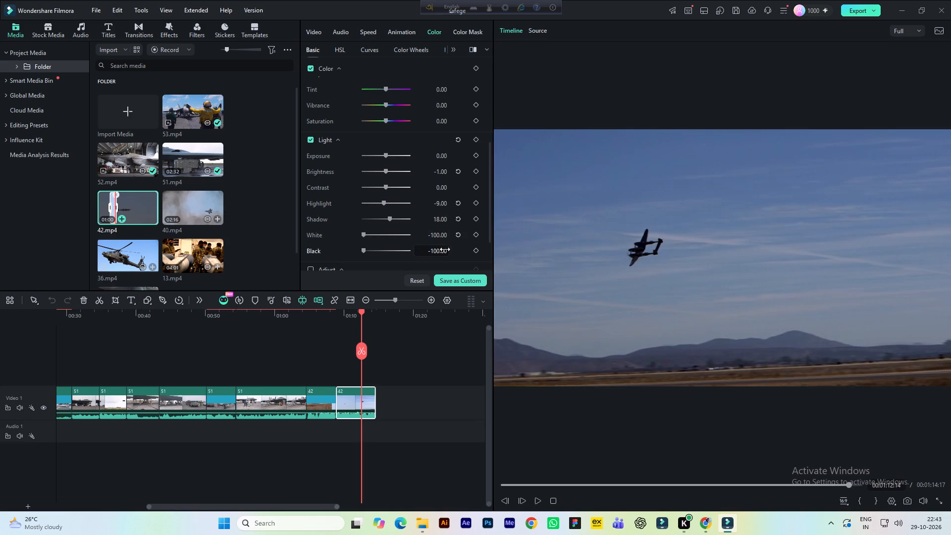
pyautogui.click(439, 172)
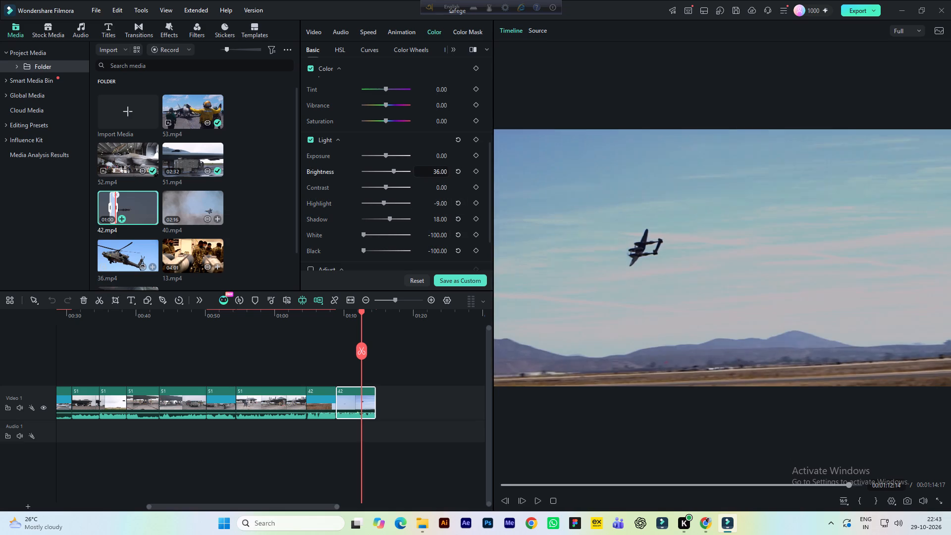
pyautogui.click(442, 125)
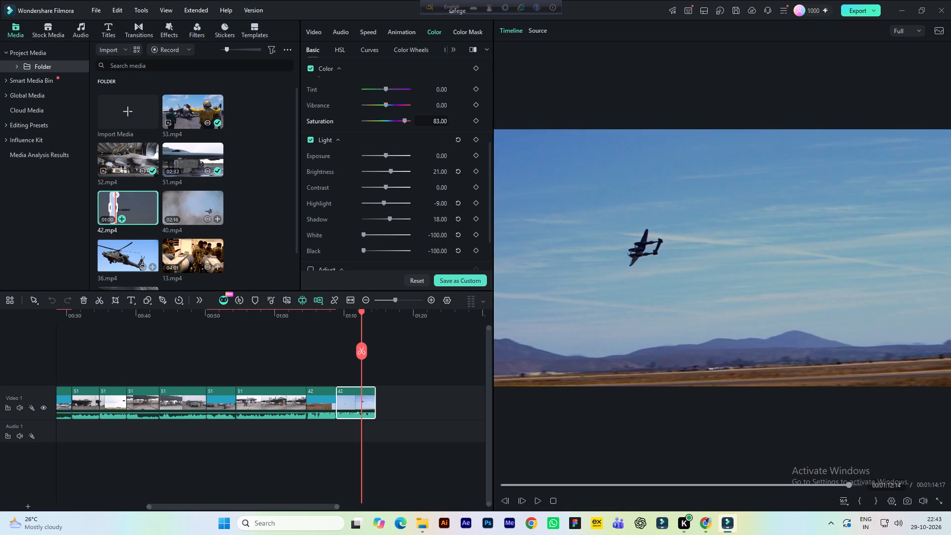
pyautogui.click(440, 107)
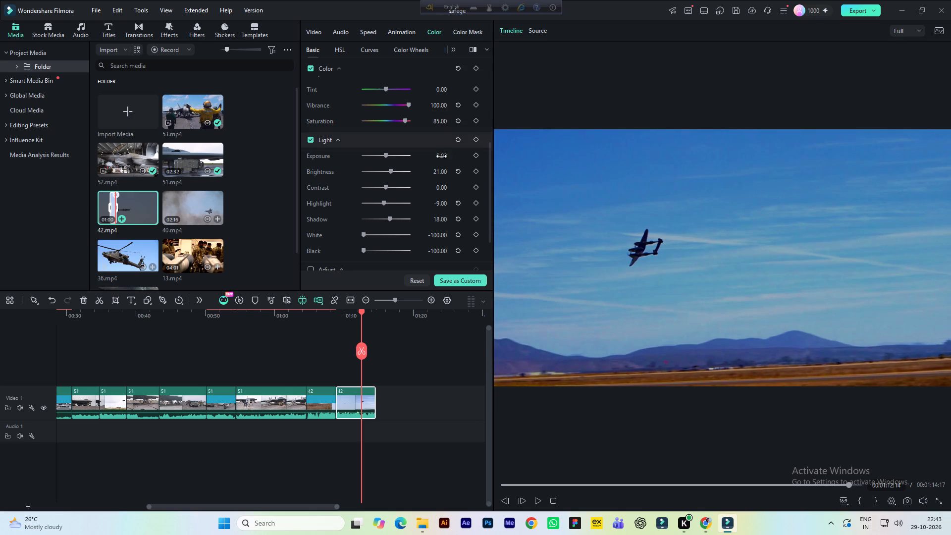
pyautogui.scroll(-1, 438, 222)
pyautogui.click(440, 229)
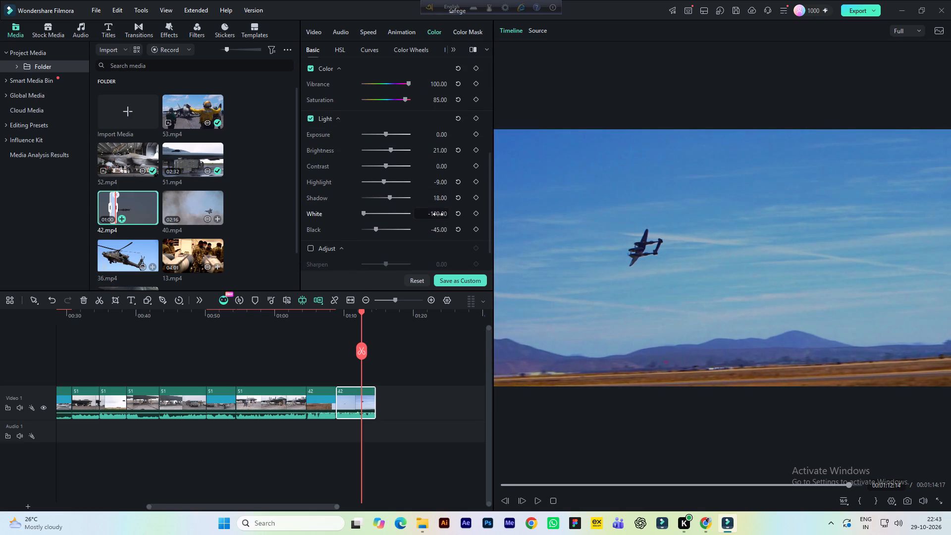
pyautogui.click(438, 214)
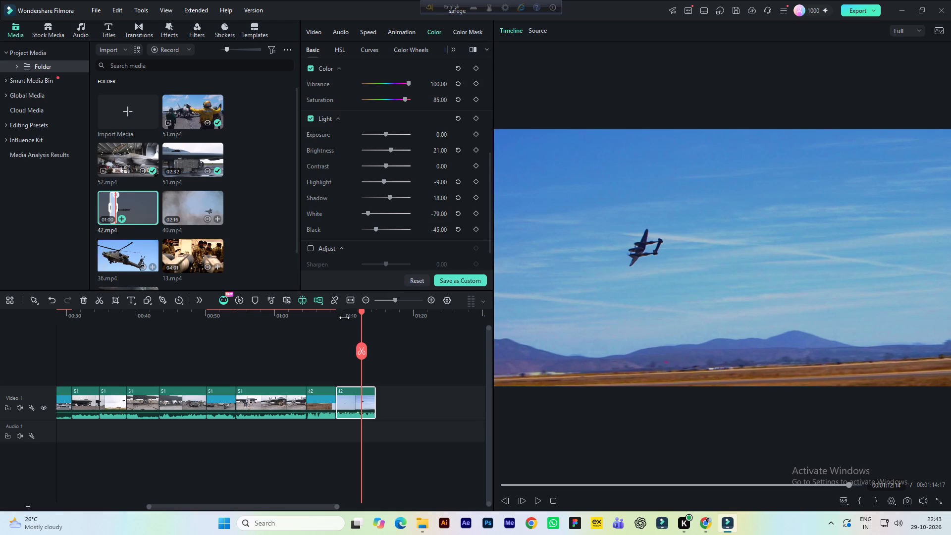
# Play the timeline from the end of the first 42 clip through the graded second 42 clip to about 00:01:14:04.
pyautogui.click(344, 316)
pyautogui.click(330, 318)
pyautogui.press('space')
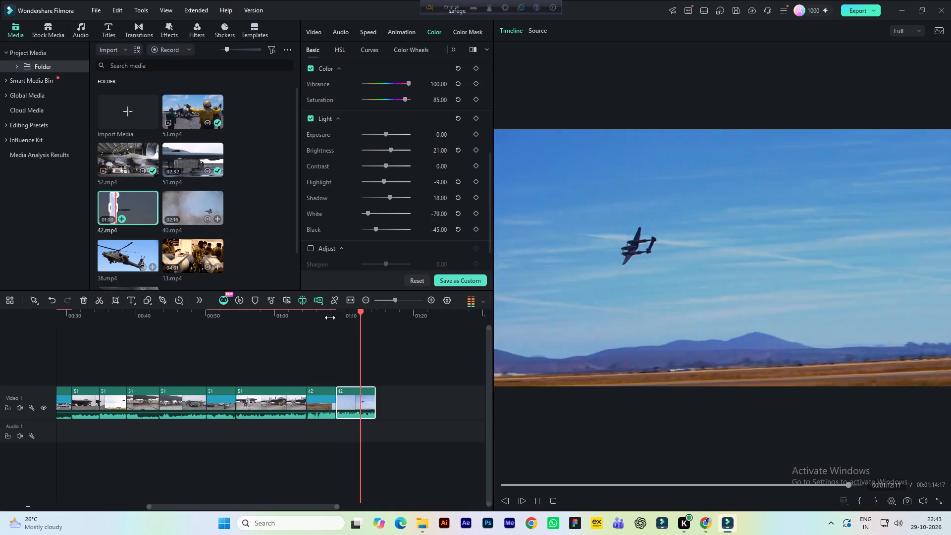
pyautogui.press('space')
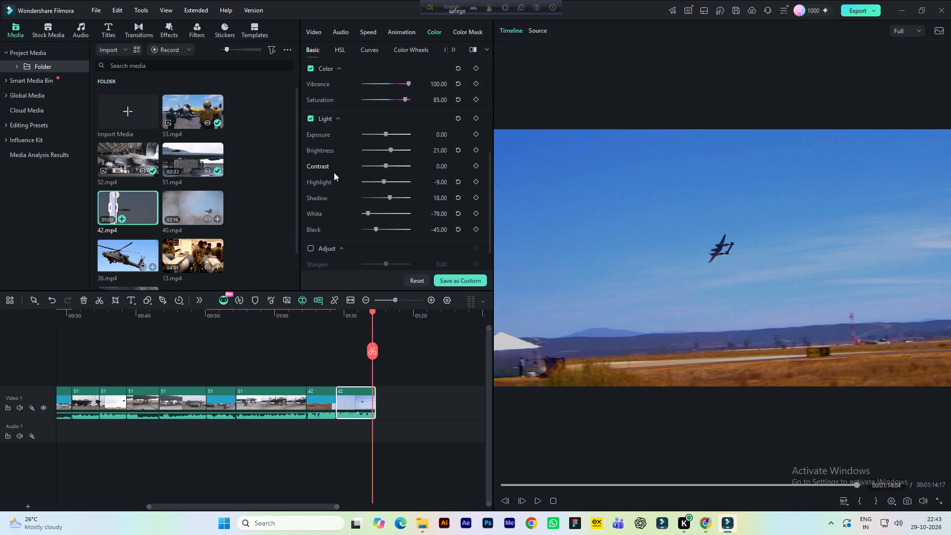
# Review source clip 42.mp4 beyond the marked range, examining the turning propeller plane up to the shot of the spectators.
pyautogui.click(534, 31)
pyautogui.press('space')
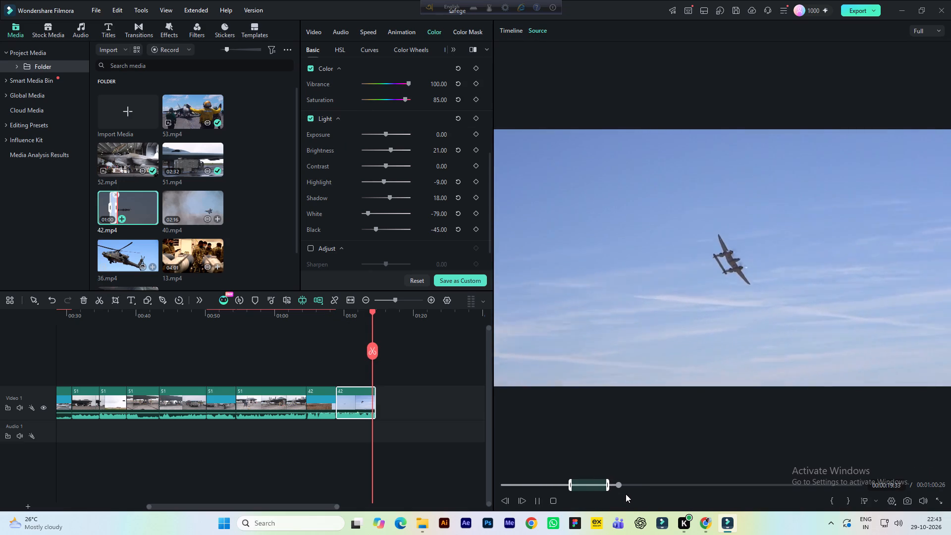
pyautogui.press('space')
pyautogui.press('space')
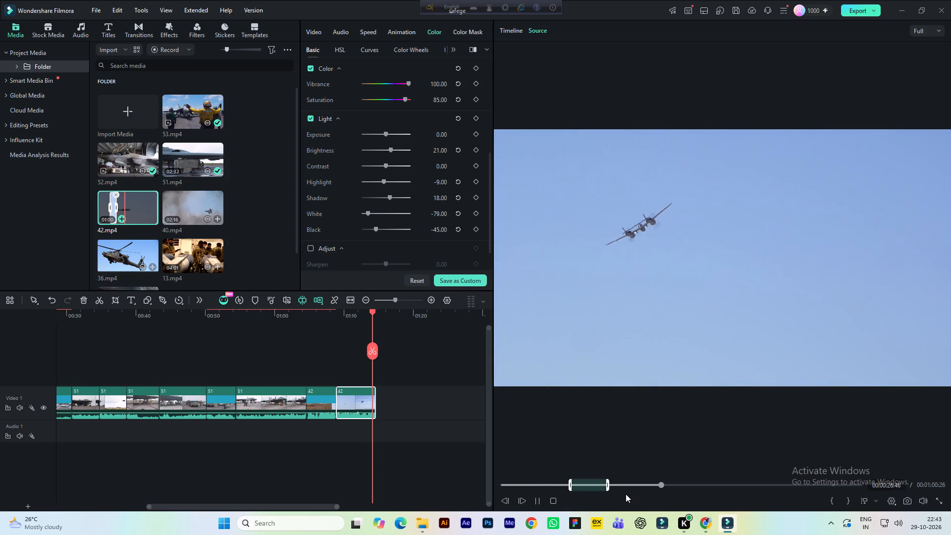
pyautogui.press('space')
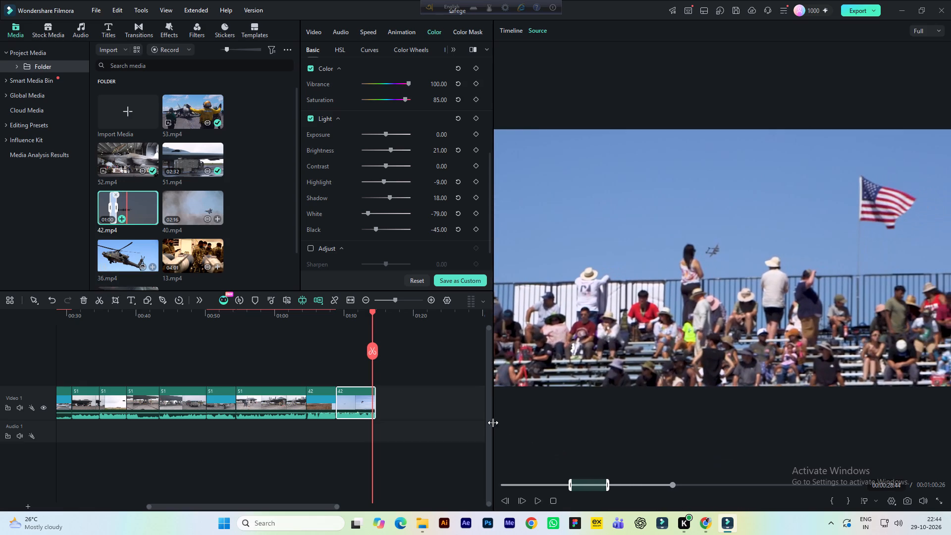
pyautogui.click(649, 483)
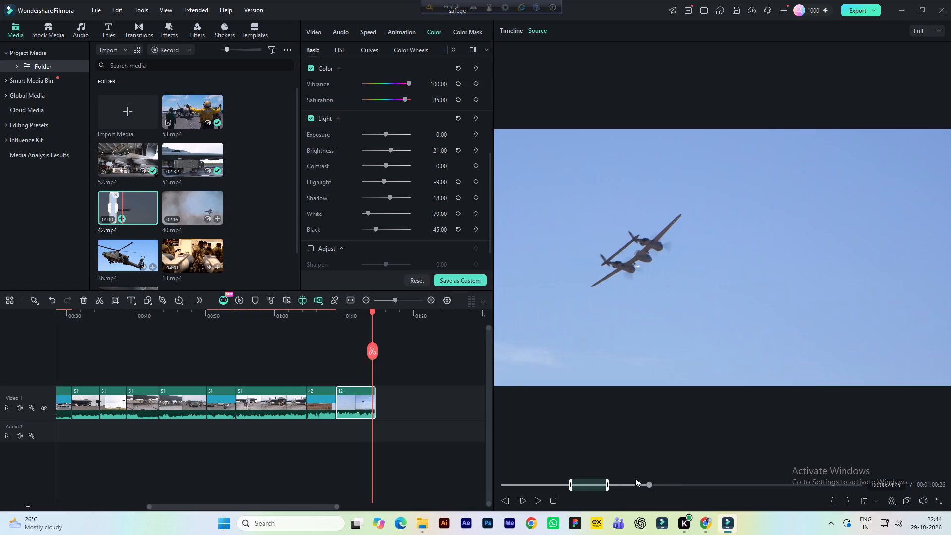
pyautogui.click(641, 485)
pyautogui.click(631, 487)
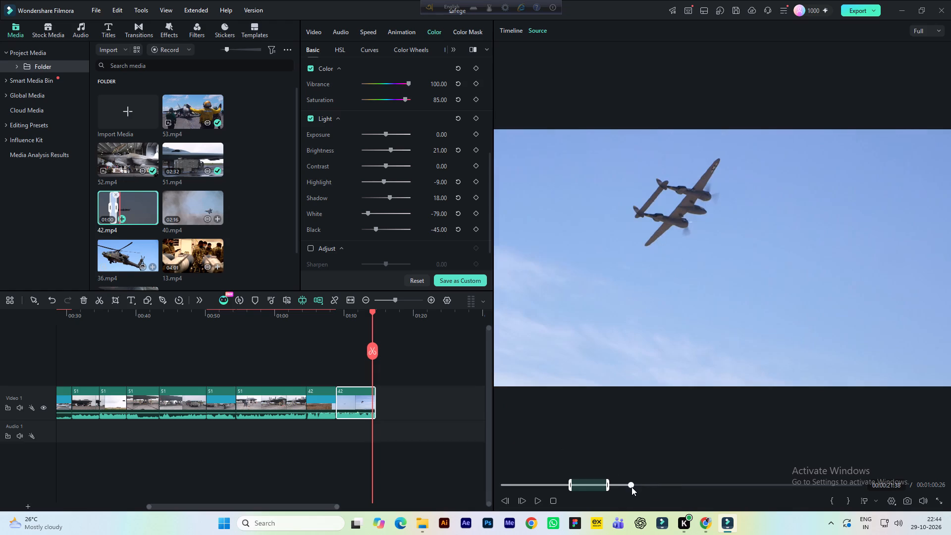
pyautogui.press('space')
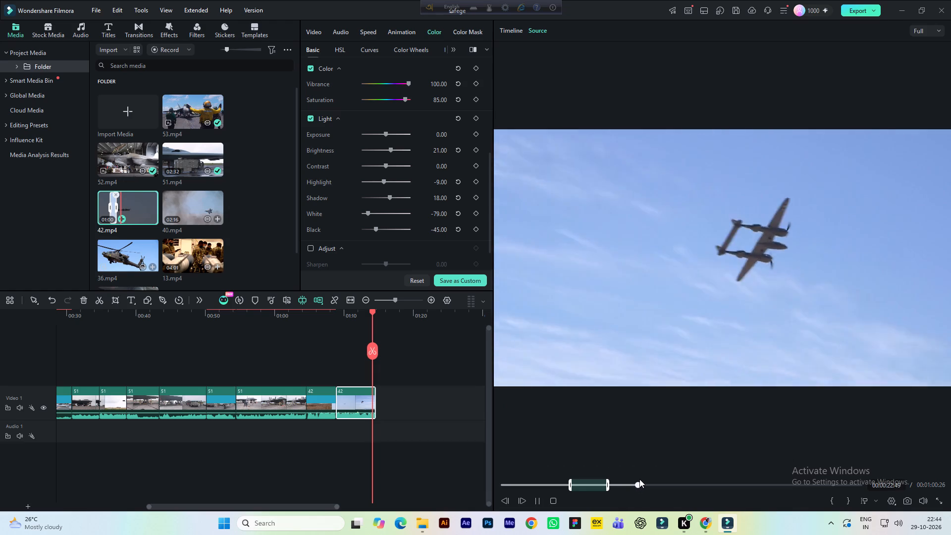
pyautogui.click(623, 484)
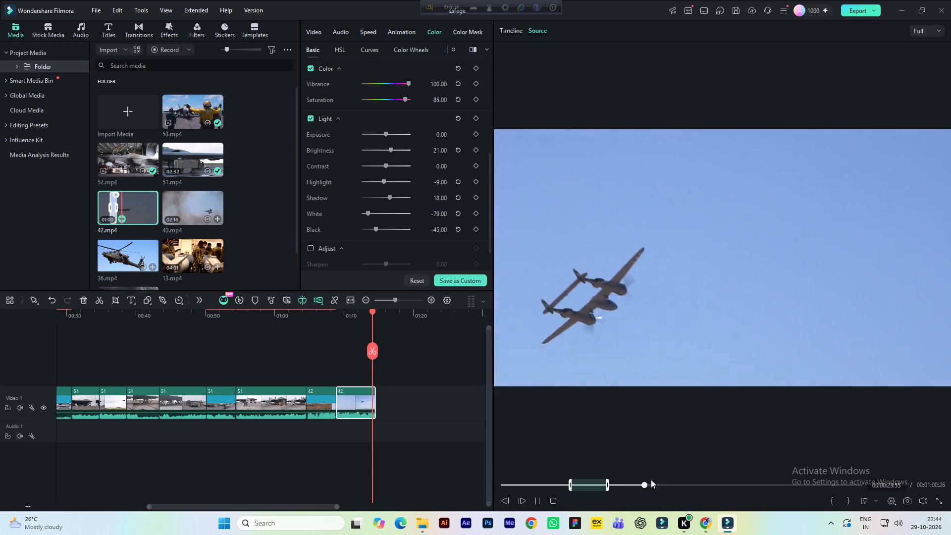
pyautogui.click(662, 485)
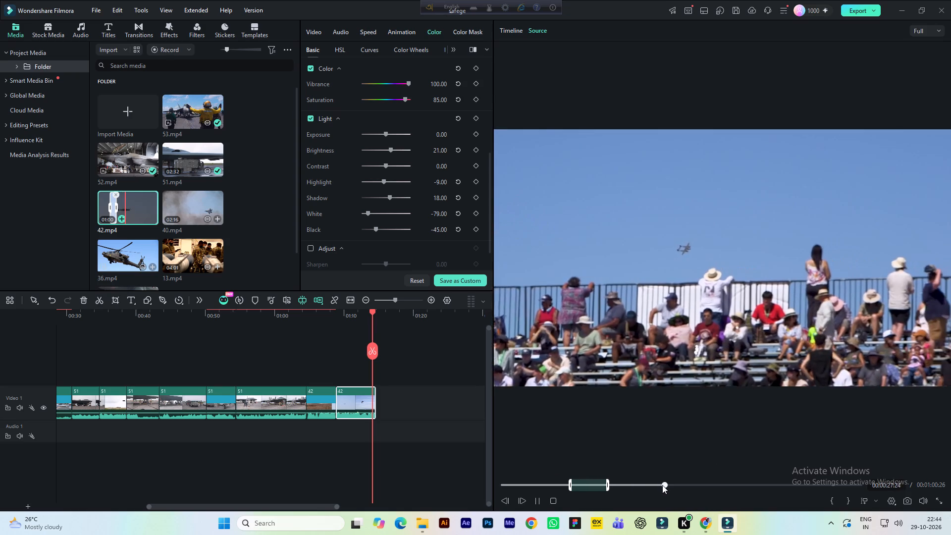
# Mark the turning propeller plane in source clip 42.mp4 from about 00:00:19:51 to 00:00:27:38.
pyautogui.click(618, 483)
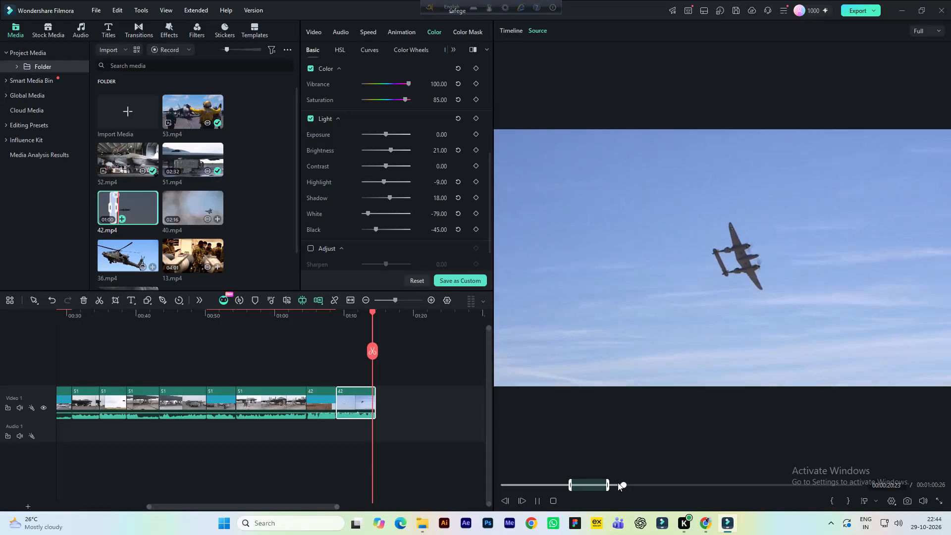
pyautogui.click(618, 482)
pyautogui.press('space')
pyautogui.click(831, 501)
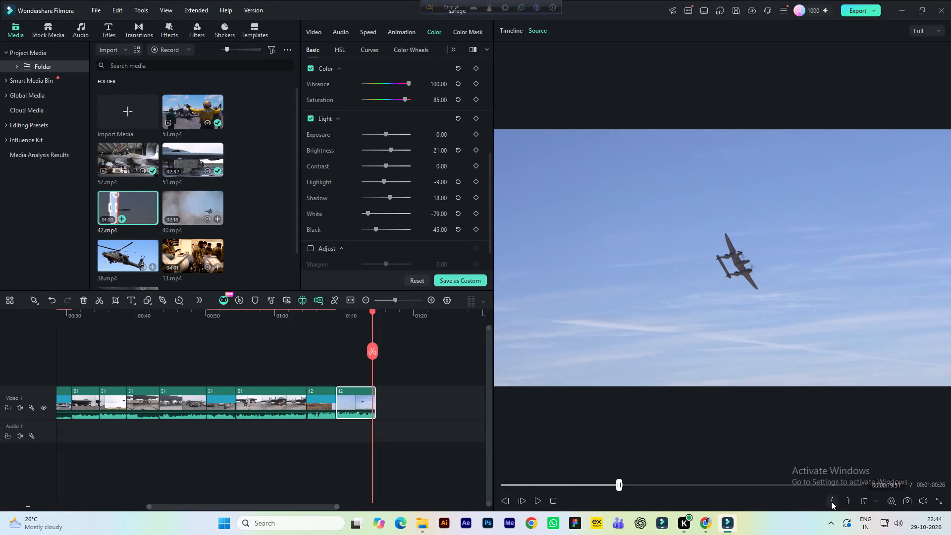
pyautogui.press('space')
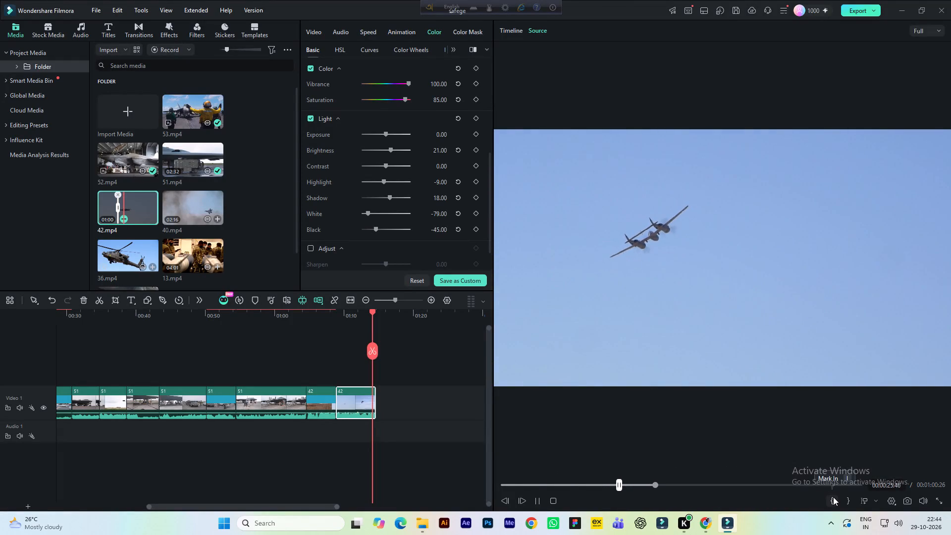
pyautogui.press('space')
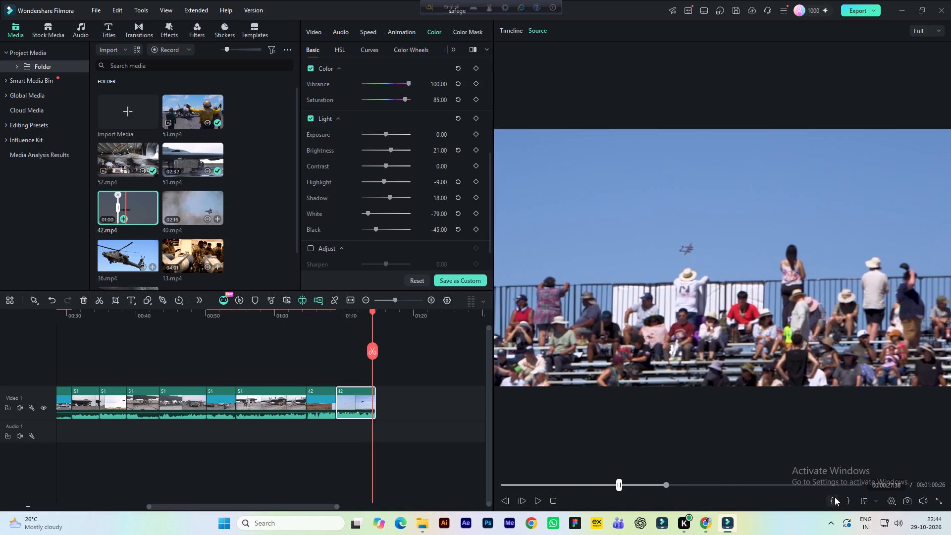
pyautogui.click(845, 499)
# Add the marked 42.mp4 segment directly after the second 42 clip on Video 1, keeping the project settings.
pyautogui.moveTo(719, 315); pyautogui.dragTo(442, 407)
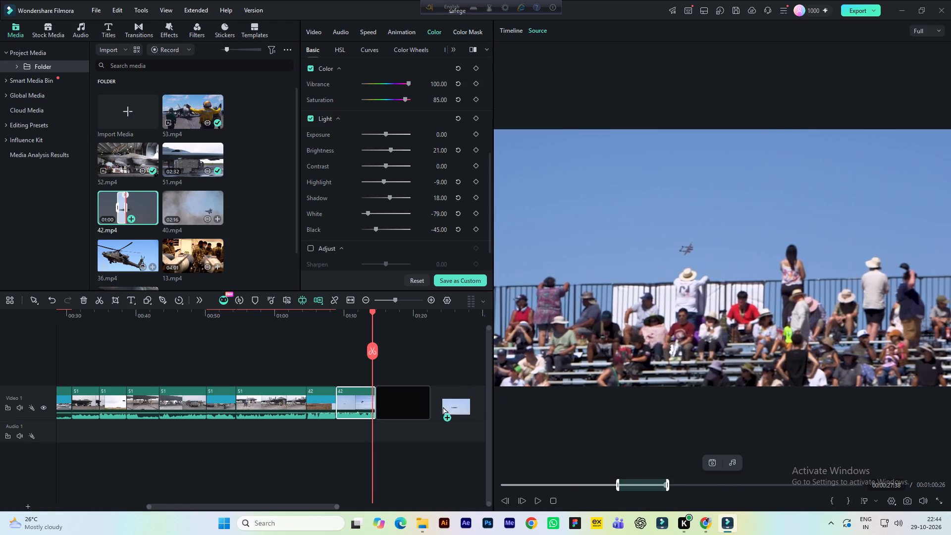
pyautogui.moveTo(442, 407); pyautogui.dragTo(440, 408)
pyautogui.click(527, 284)
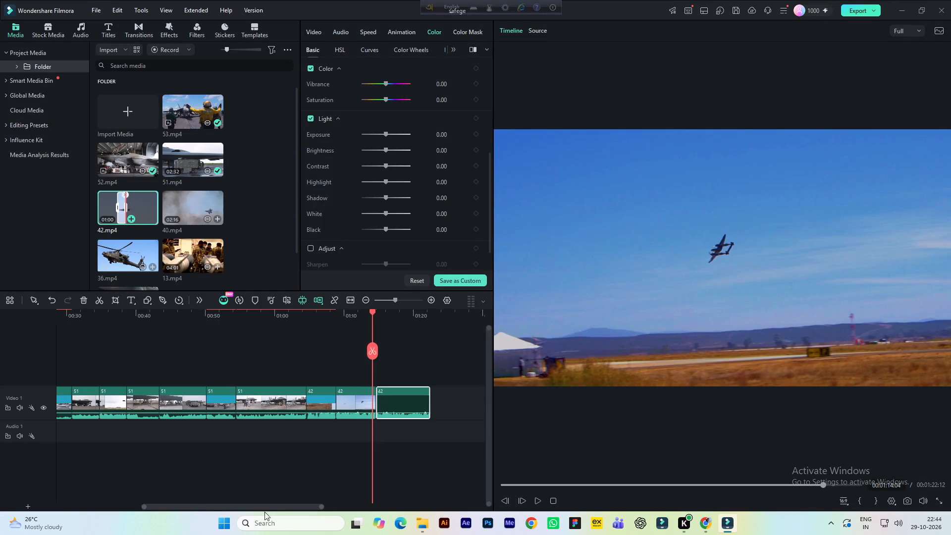
# Preview the newly added third 42 clip at several points, stopping at about 00:01:19:04.
pyautogui.moveTo(274, 506); pyautogui.dragTo(334, 504)
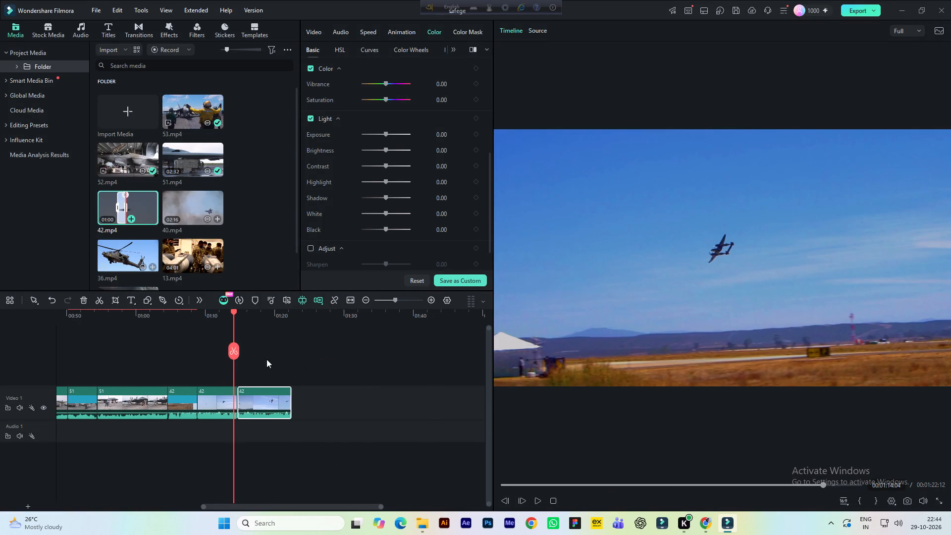
pyautogui.click(269, 316)
pyautogui.click(275, 393)
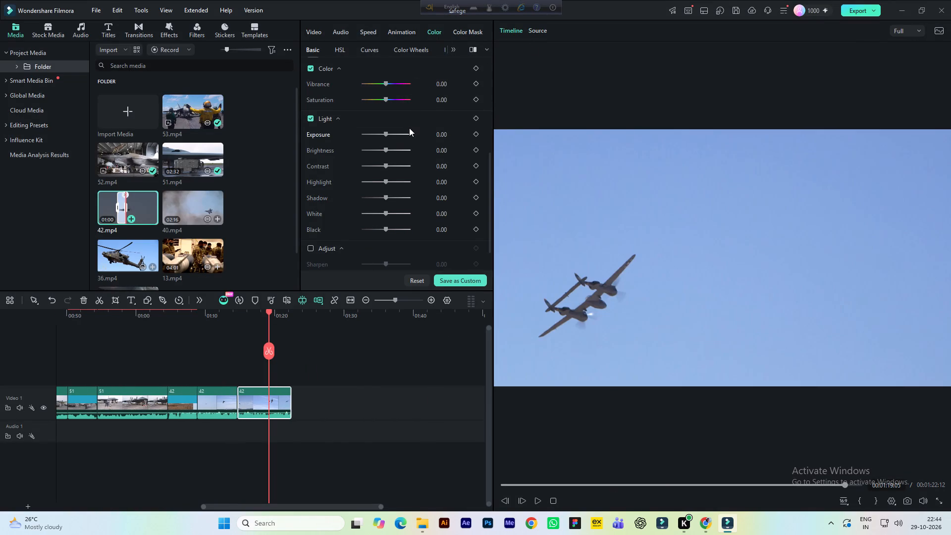
pyautogui.click(258, 316)
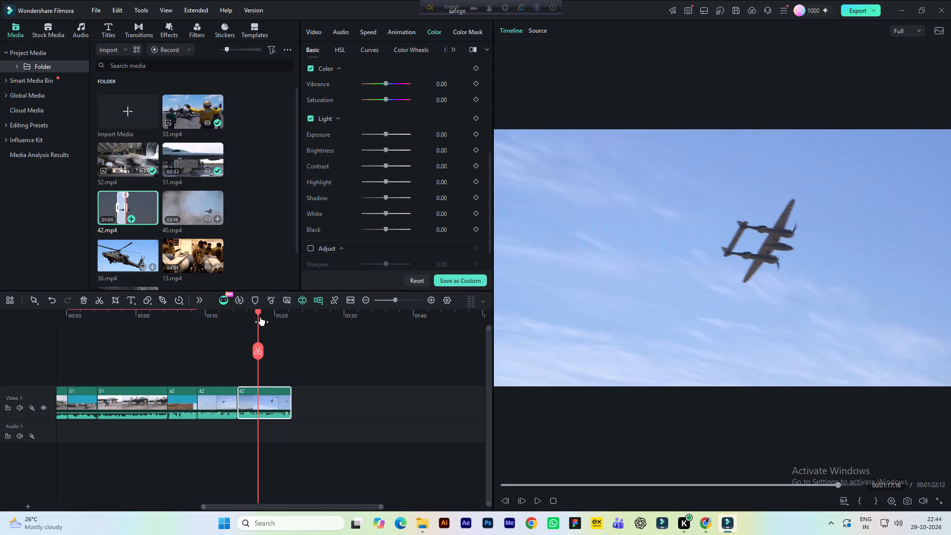
pyautogui.click(247, 313)
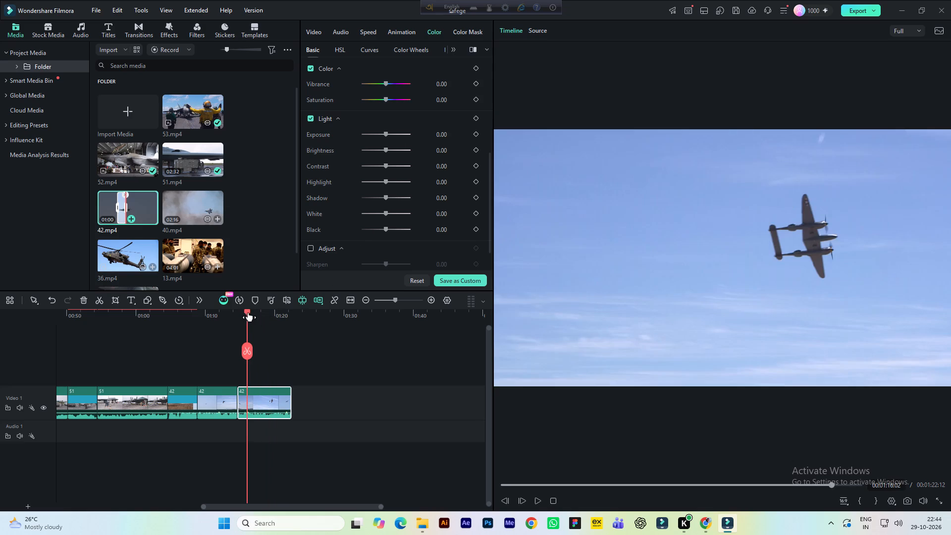
pyautogui.click(262, 320)
pyautogui.press('space')
pyautogui.press('space')
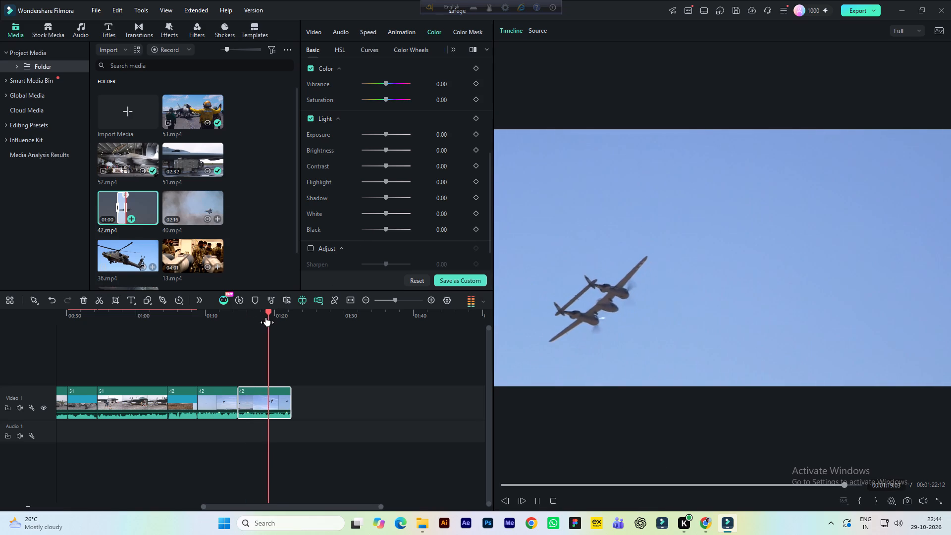
# Grade the third 42 clip with White -100, Black -100, Shadow 37, Highlight 34, Saturation 100, Vibrance 100, Brightness 41 and Contrast 70, and preview it.
pyautogui.click(444, 212)
pyautogui.click(442, 230)
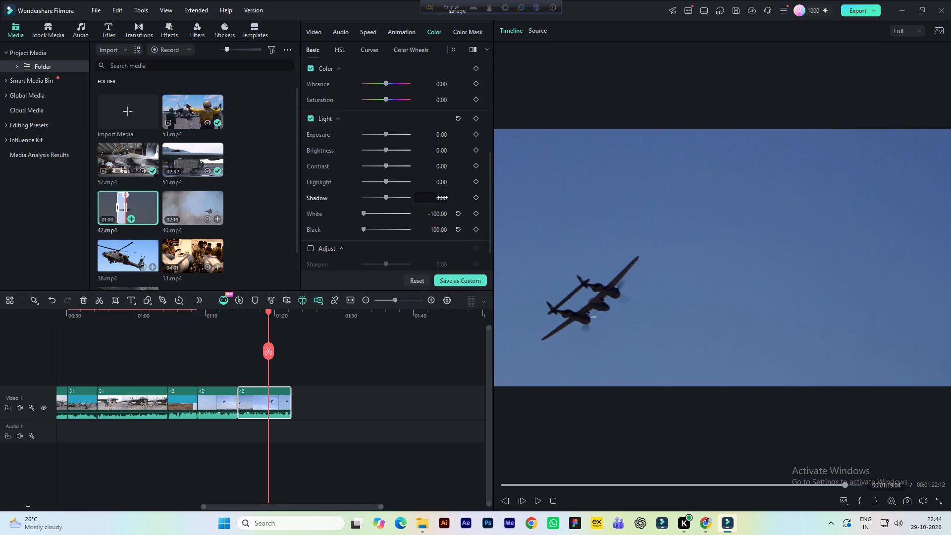
pyautogui.click(442, 198)
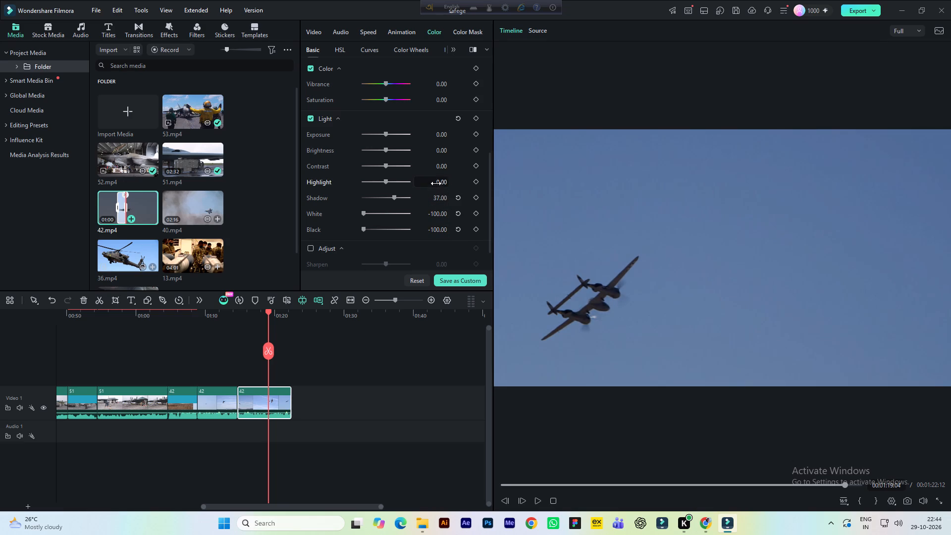
pyautogui.click(436, 183)
pyautogui.click(433, 98)
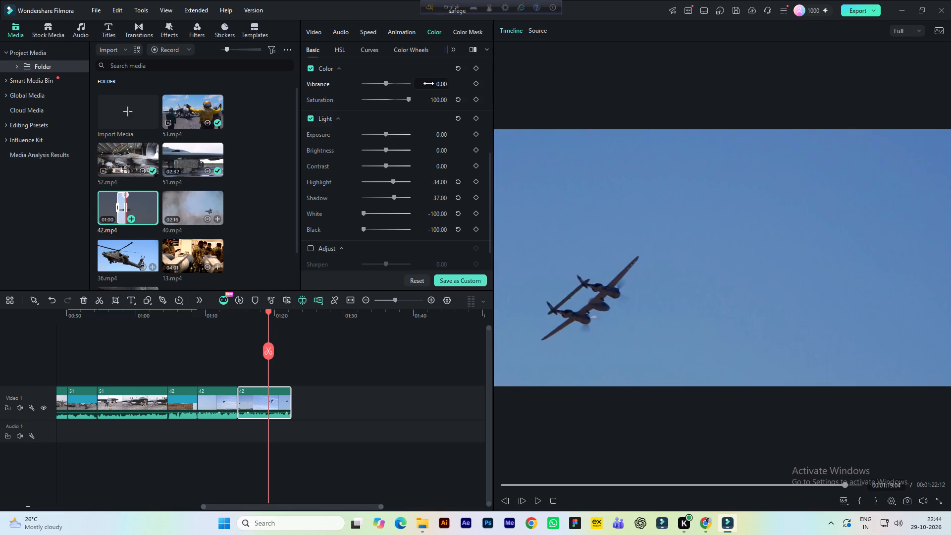
pyautogui.click(438, 85)
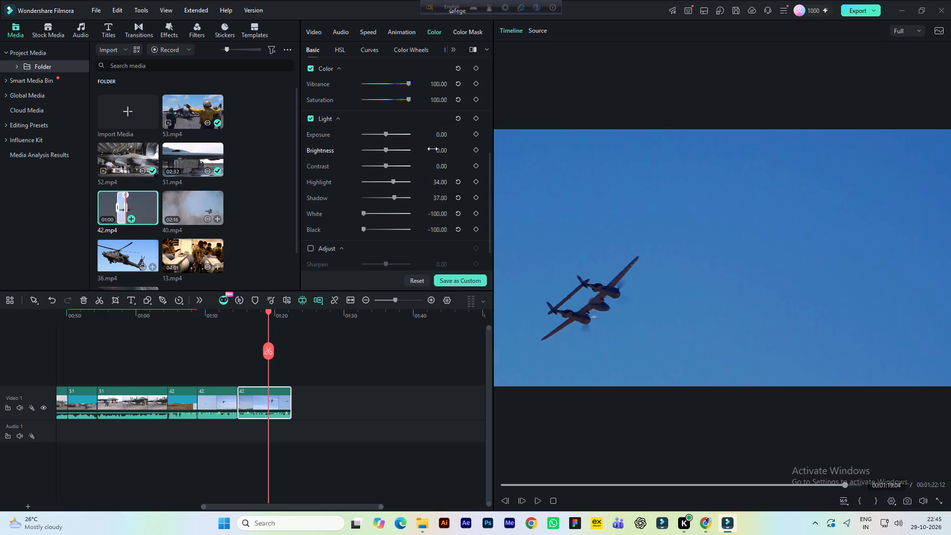
pyautogui.click(442, 150)
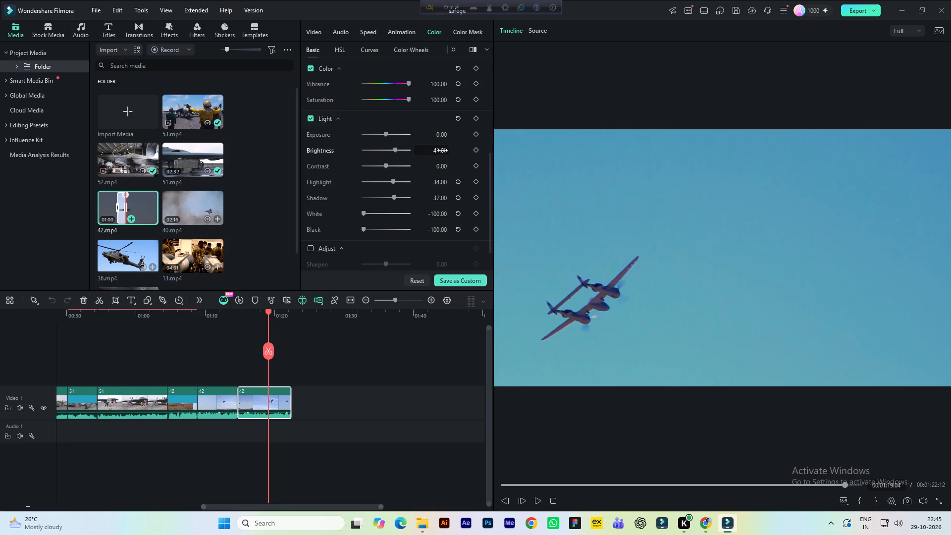
pyautogui.click(442, 165)
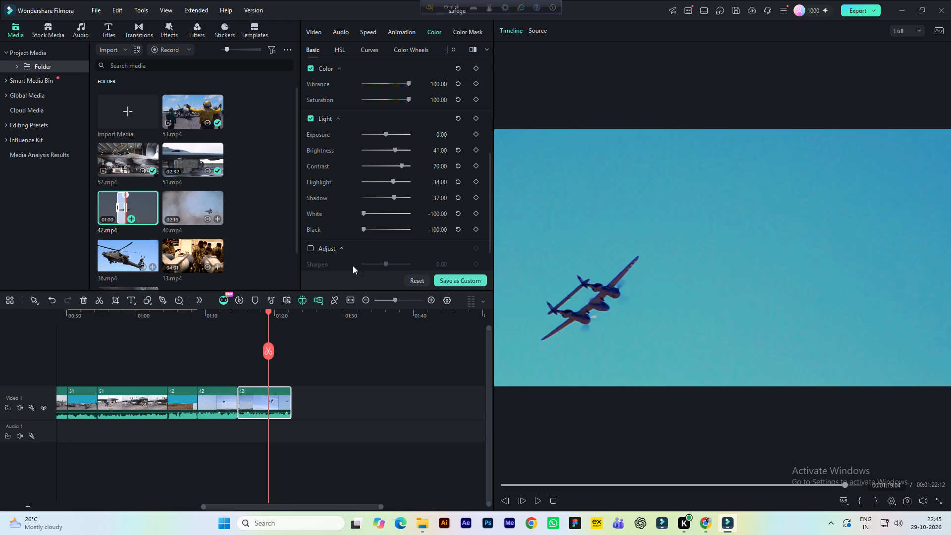
pyautogui.click(240, 311)
pyautogui.press('space')
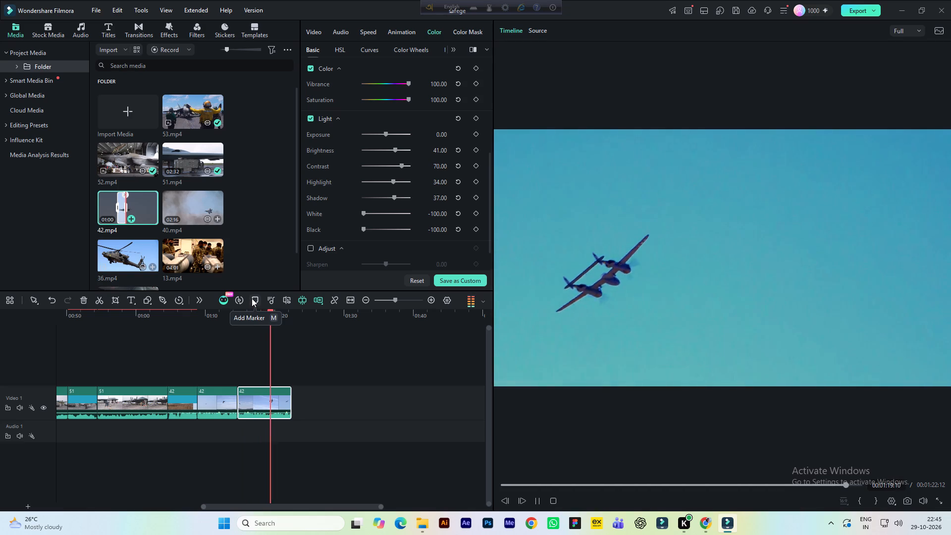
pyautogui.press('space')
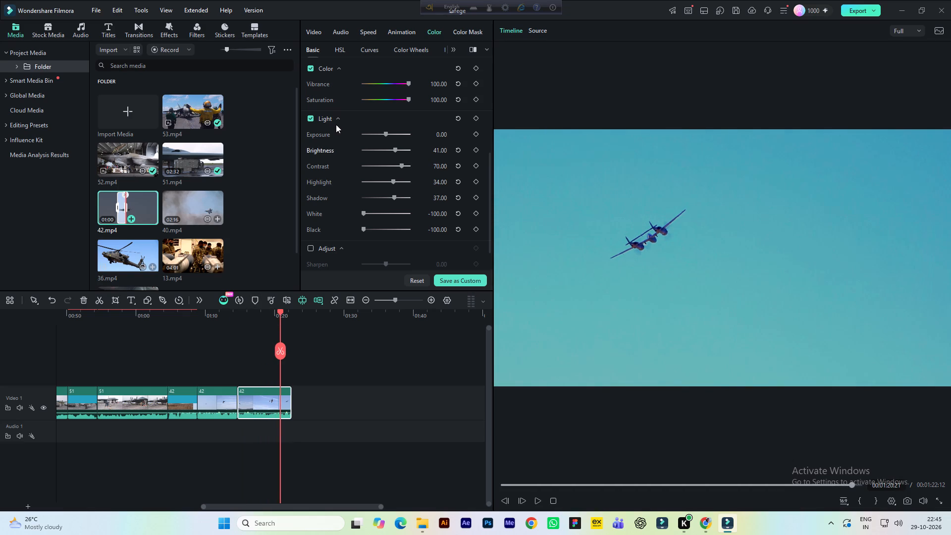
# Apply the Montage speed ramping preset to the third 42 clip, trying Hero first, and play back the ramped clip.
pyautogui.click(374, 28)
pyautogui.click(387, 55)
pyautogui.click(415, 76)
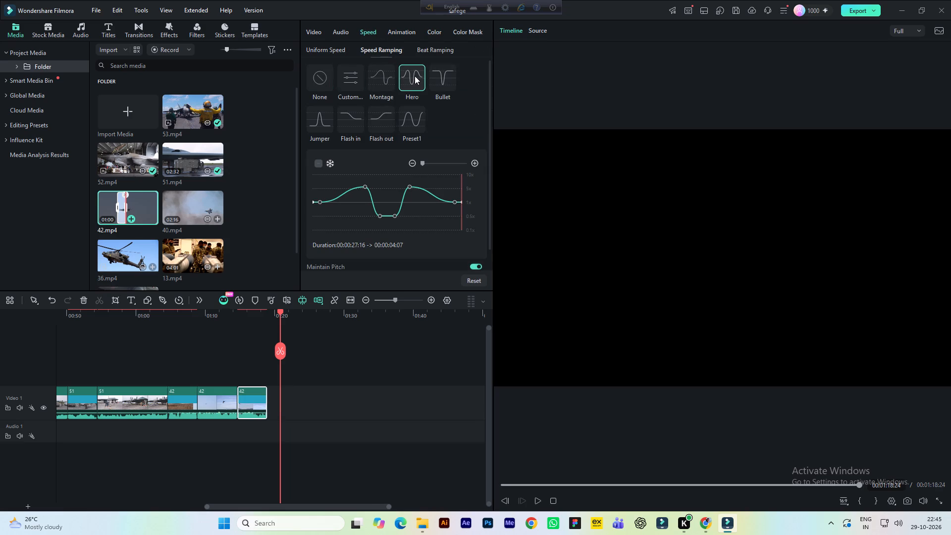
pyautogui.click(228, 319)
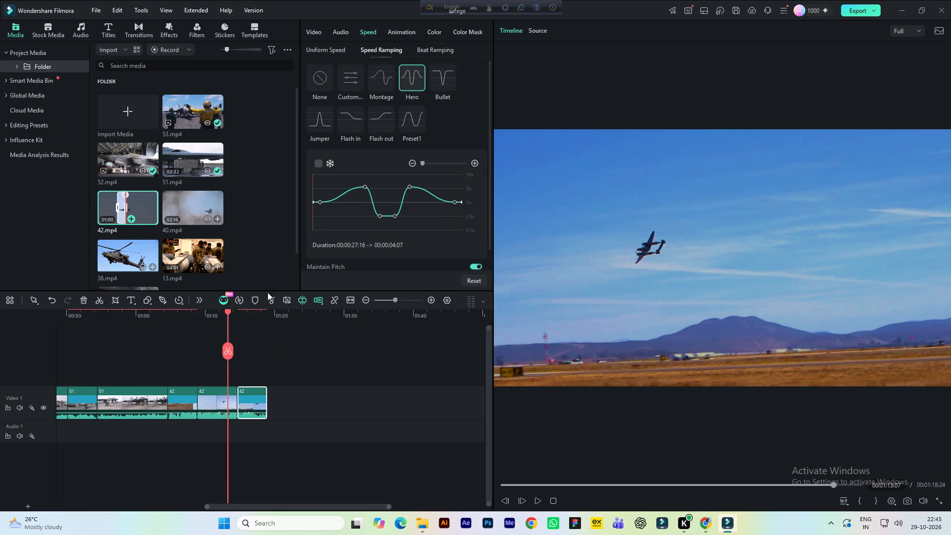
pyautogui.click(385, 78)
pyautogui.press('space')
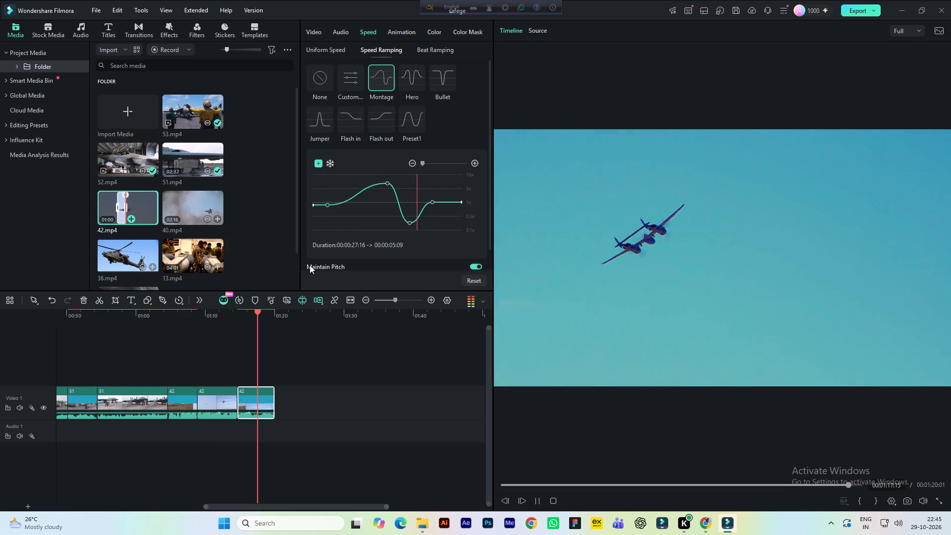
pyautogui.press('space')
pyautogui.click(235, 316)
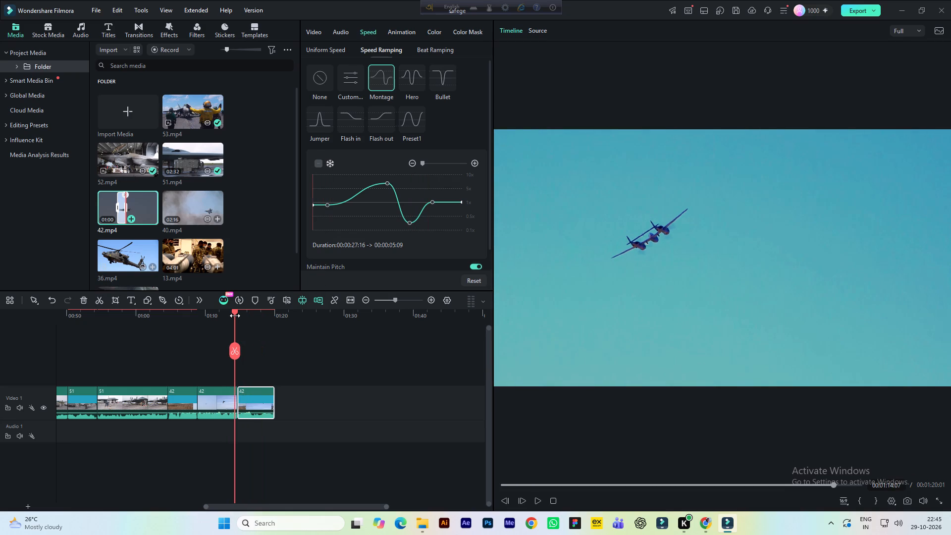
pyautogui.press('space')
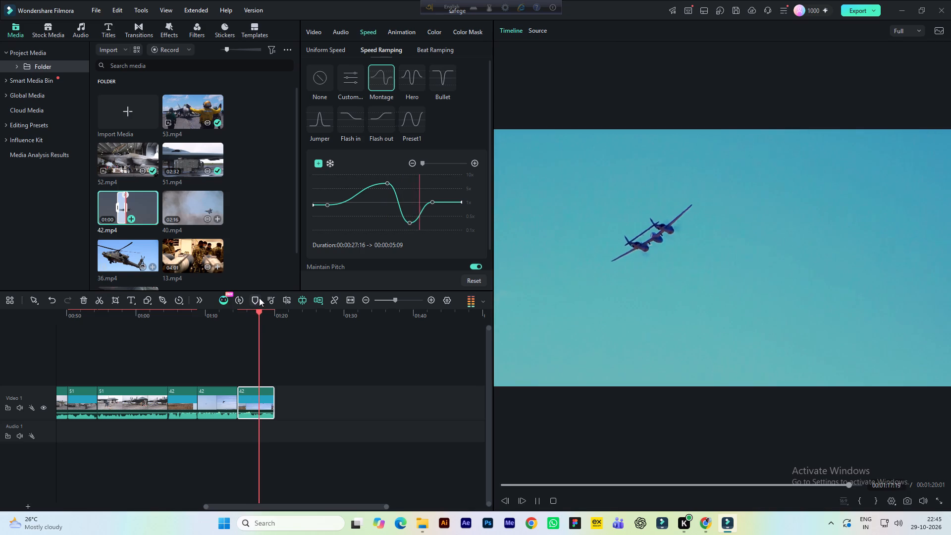
pyautogui.press('space')
# Review source clip 42.mp4 beyond the marked range, from the spectators on the stands up to the plane passing overhead.
pyautogui.click(540, 28)
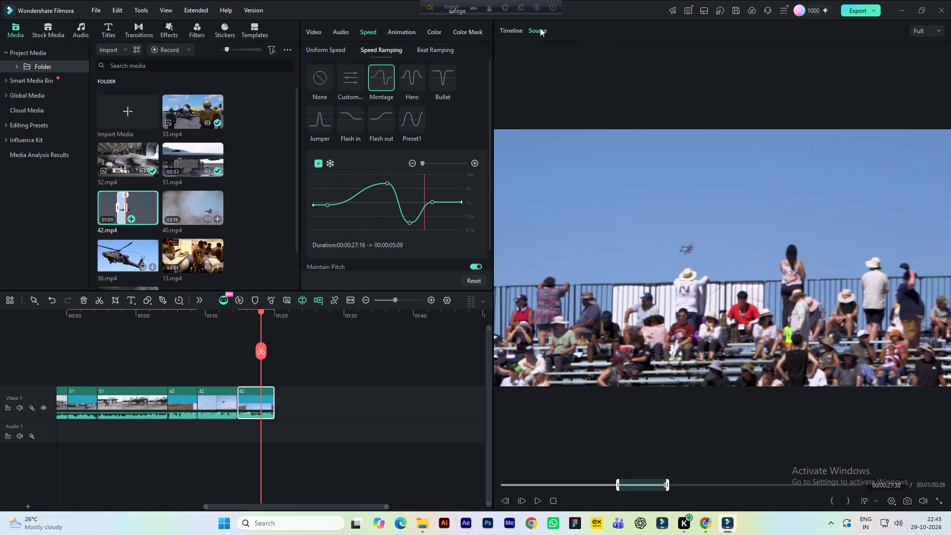
pyautogui.press('space')
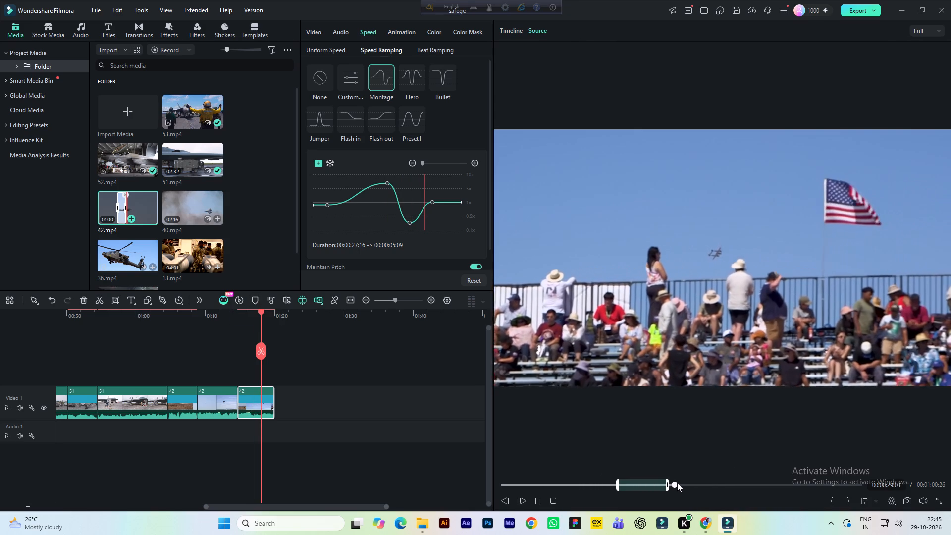
pyautogui.click(683, 484)
pyautogui.click(690, 484)
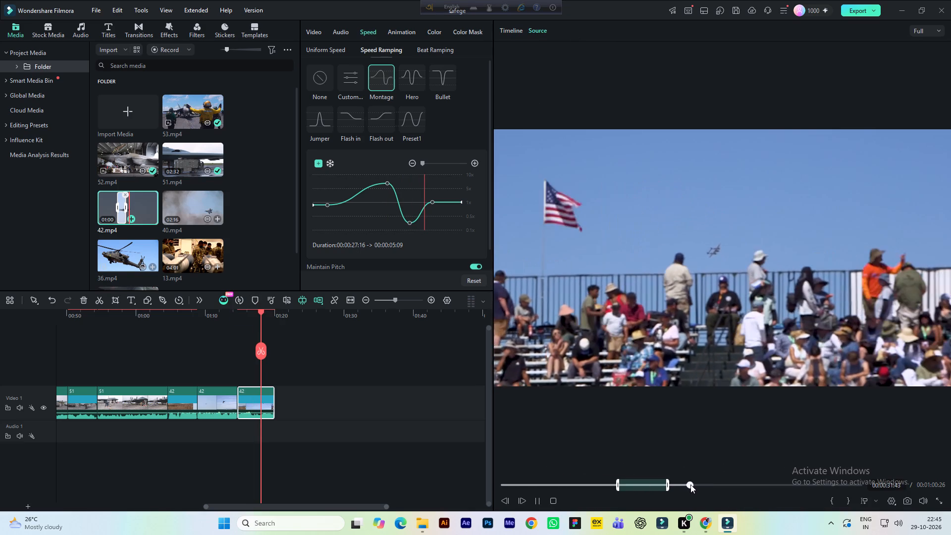
pyautogui.click(695, 485)
pyautogui.click(700, 485)
pyautogui.click(705, 484)
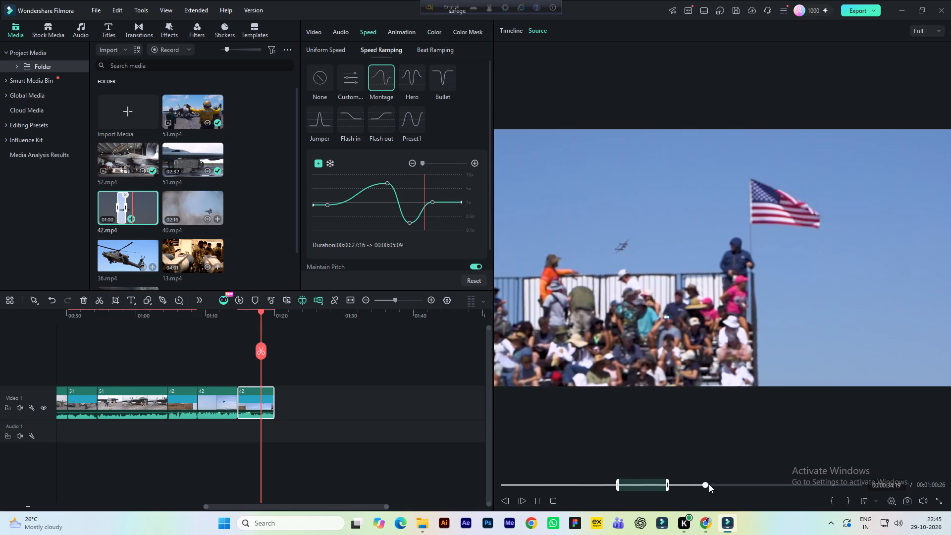
pyautogui.click(713, 484)
pyautogui.click(723, 484)
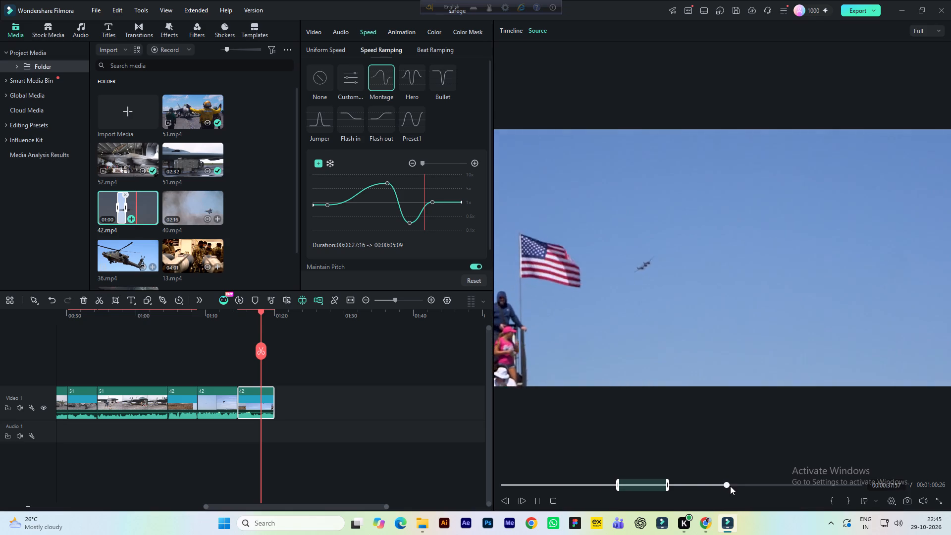
pyautogui.click(734, 487)
pyautogui.click(746, 486)
pyautogui.click(754, 485)
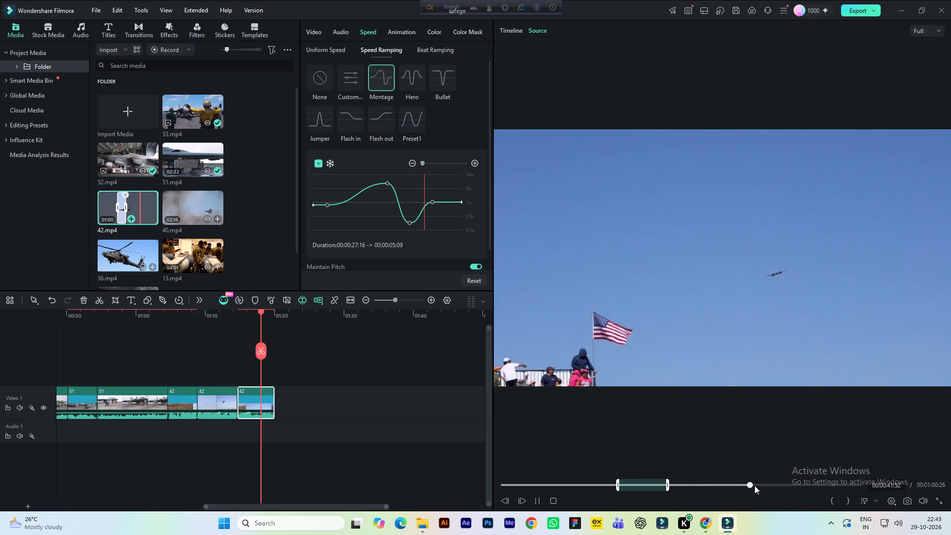
pyautogui.click(762, 485)
pyautogui.click(770, 484)
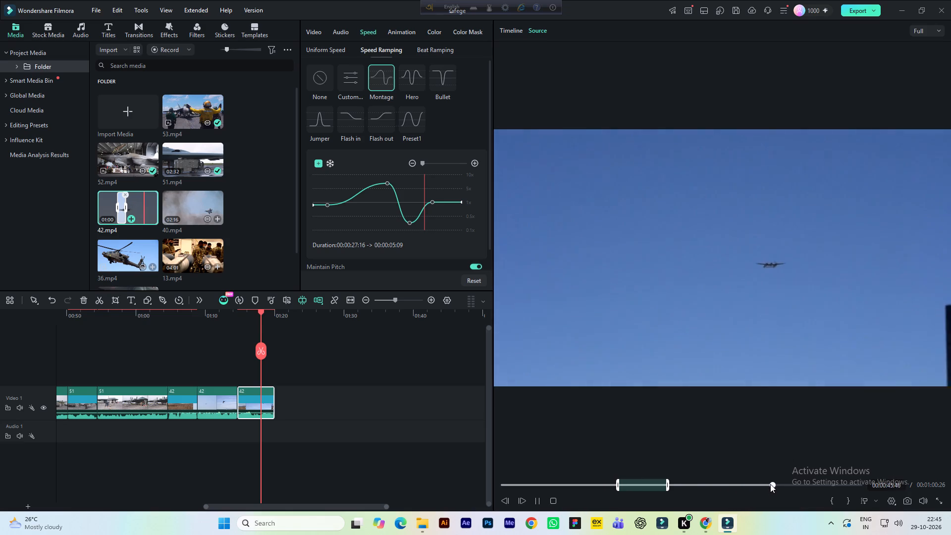
pyautogui.click(781, 485)
pyautogui.click(790, 486)
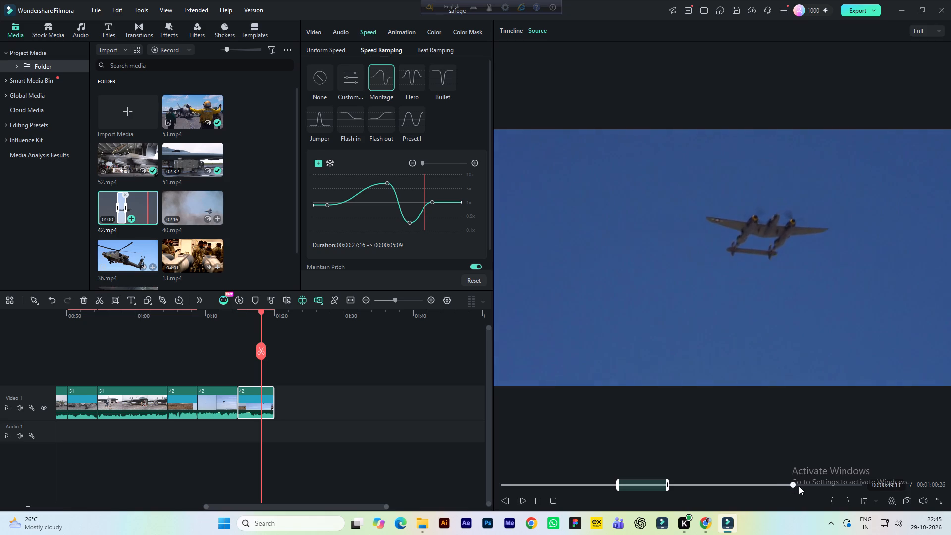
pyautogui.click(799, 486)
pyautogui.press('space')
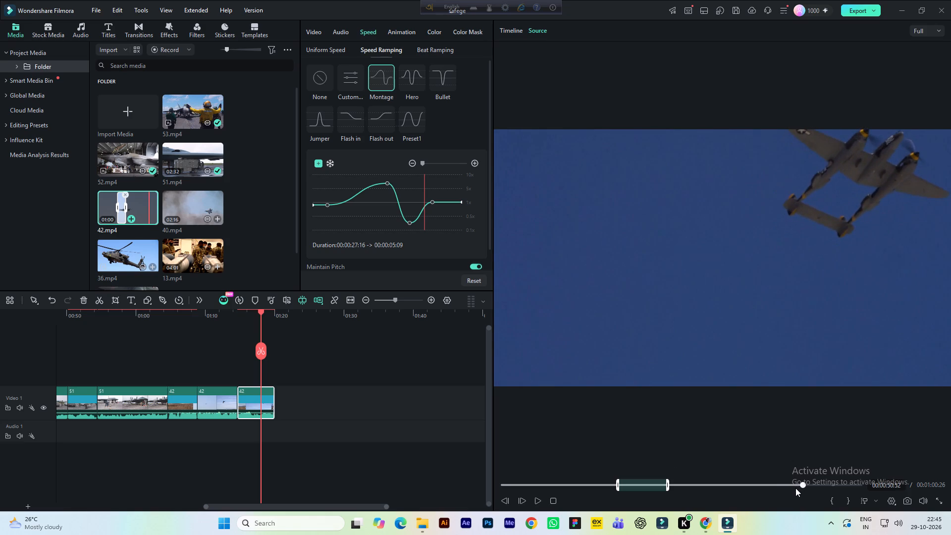
# Mark the plane's overhead pass in source clip 42.mp4 from about 00:00:47:38 to 00:00:51:11.
pyautogui.click(784, 482)
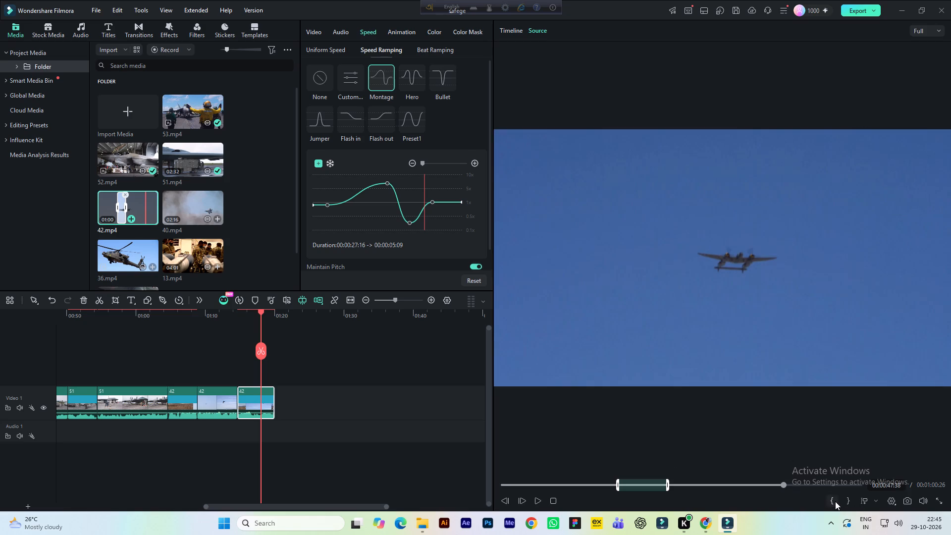
pyautogui.click(835, 501)
pyautogui.press('space')
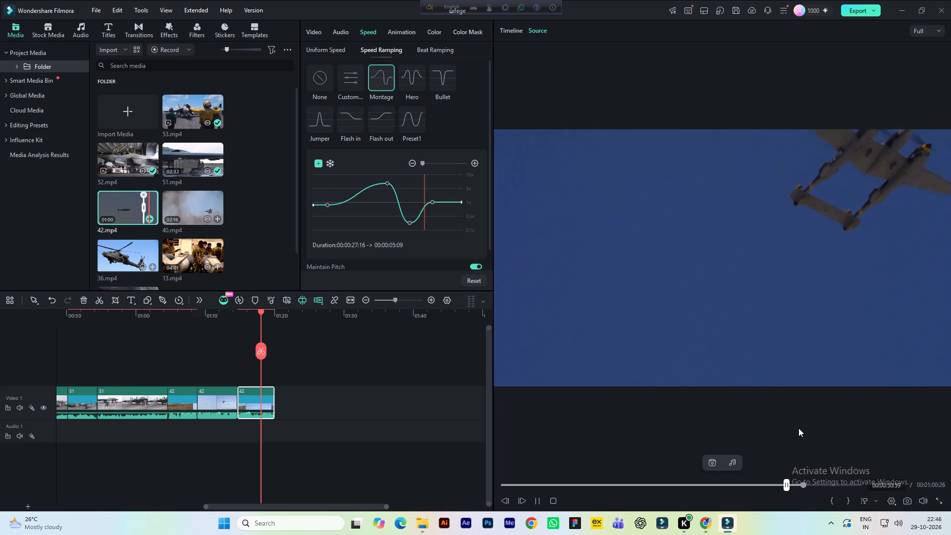
pyautogui.press('space')
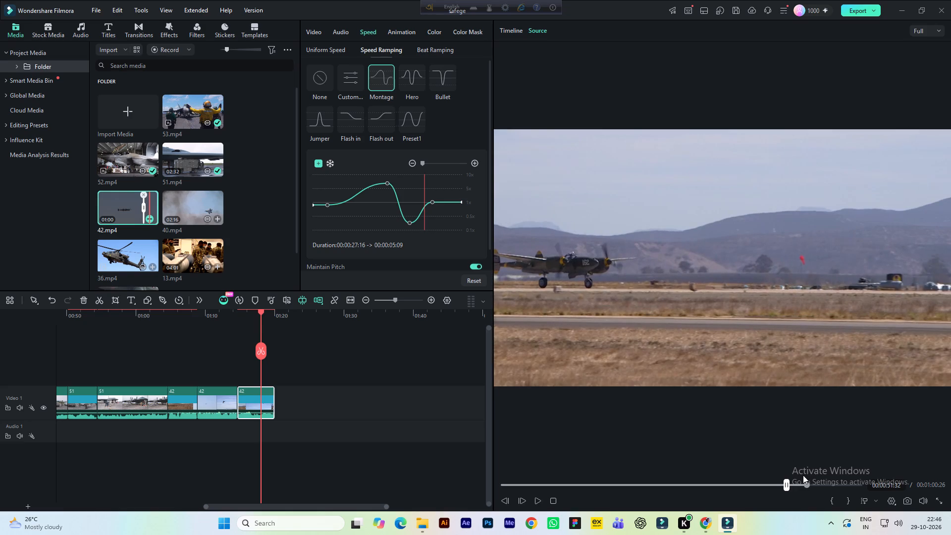
pyautogui.click(805, 485)
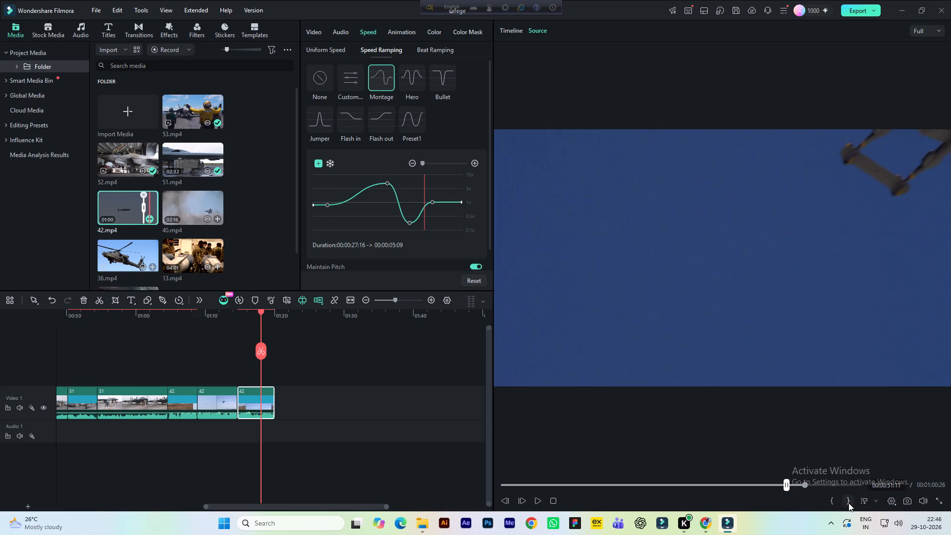
pyautogui.click(848, 503)
# Add the marked 42.mp4 segment directly after the third 42 clip on Video 1, keeping the 1920x1080 25fps project settings, and preview it.
pyautogui.moveTo(689, 320); pyautogui.dragTo(353, 402)
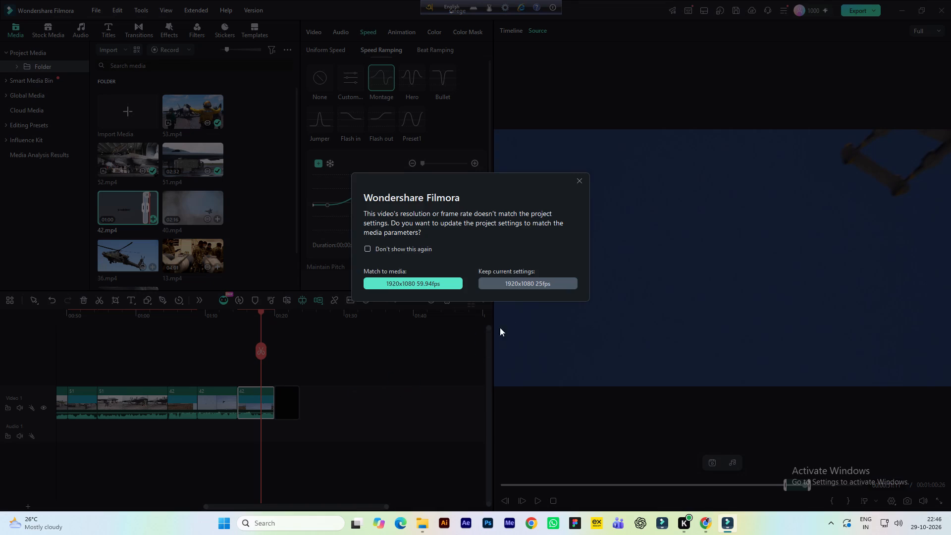
pyautogui.click(535, 287)
pyautogui.press('space')
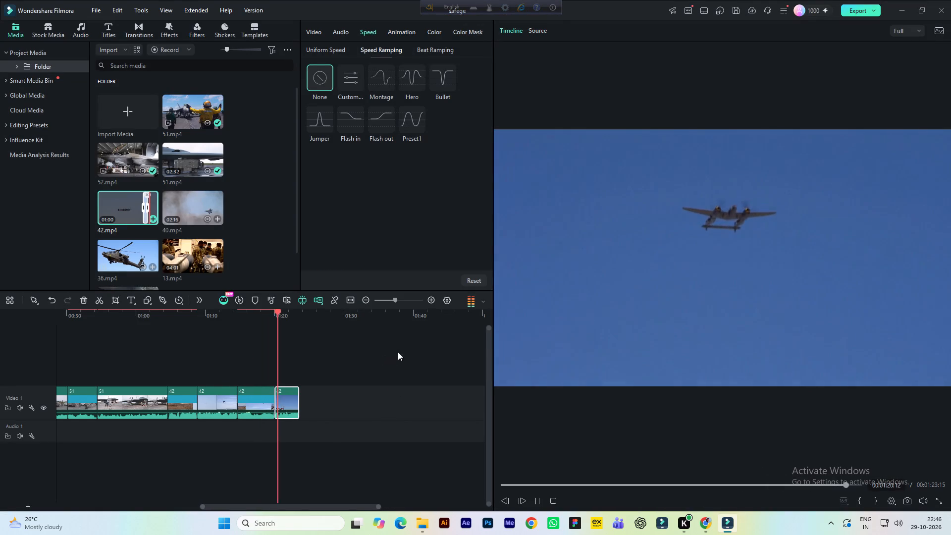
pyautogui.press('space')
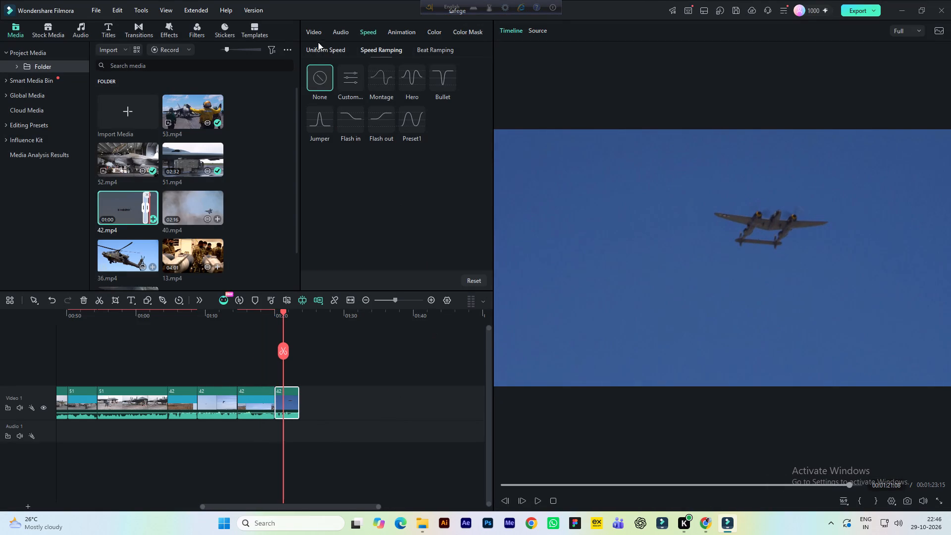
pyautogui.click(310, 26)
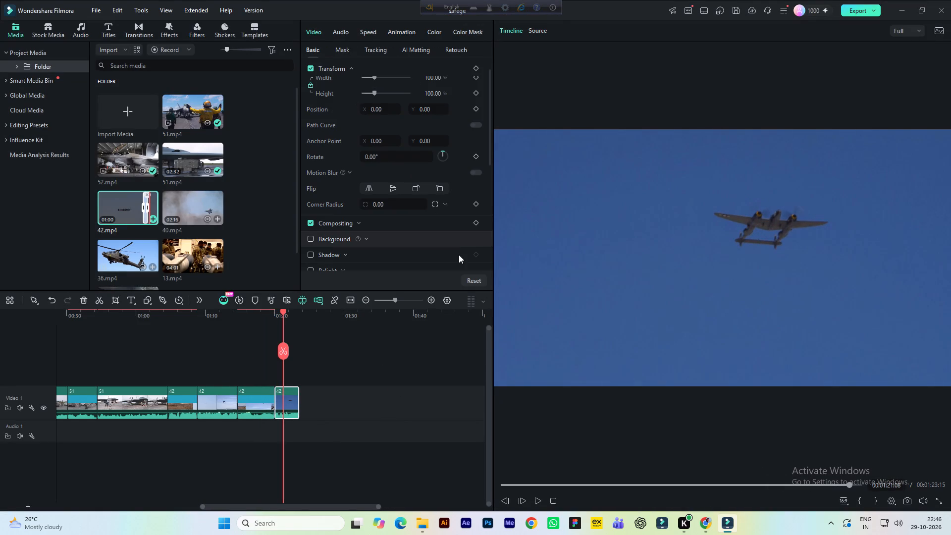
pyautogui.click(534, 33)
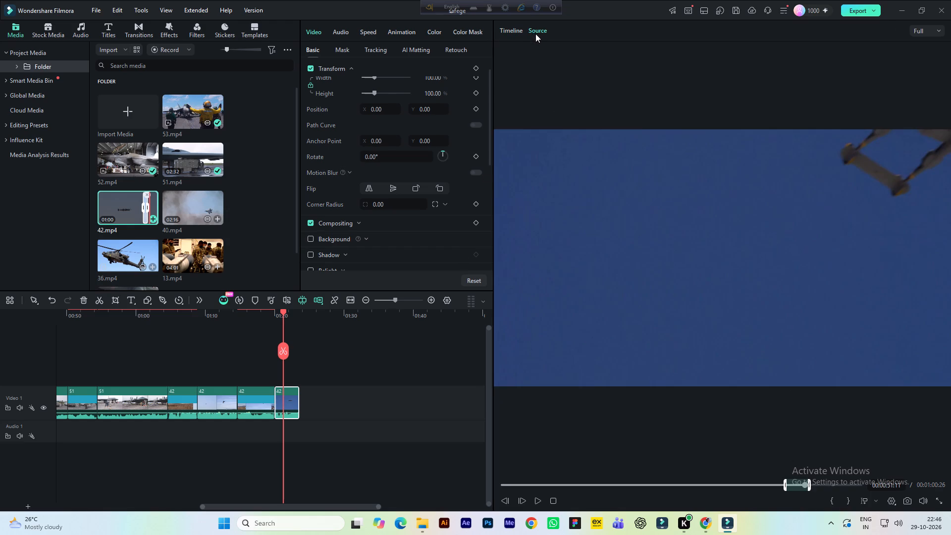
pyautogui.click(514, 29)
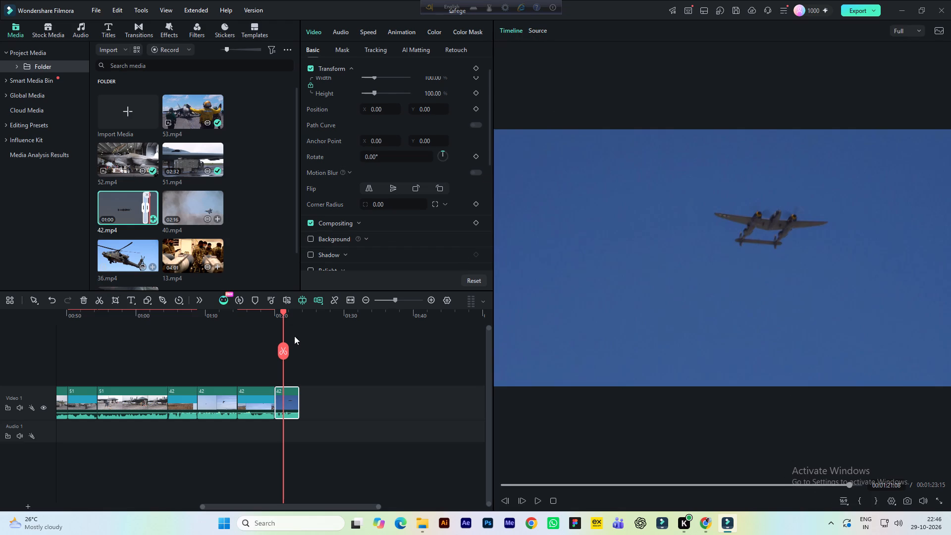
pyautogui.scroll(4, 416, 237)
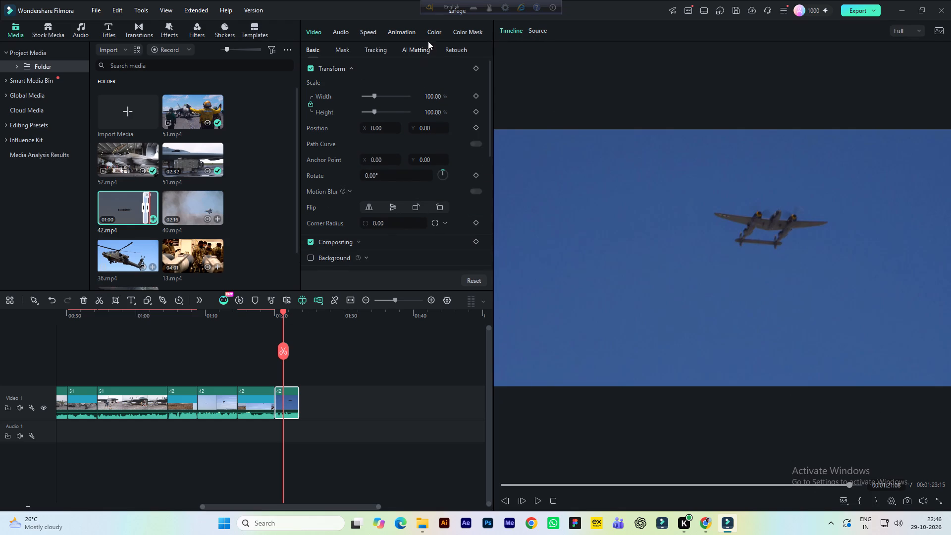
# Adjust the light of the fourth 42 clip on Video 1: Brightness 45, Contrast 27 and Highlight 64.
pyautogui.click(431, 32)
pyautogui.scroll(-1, 469, 206)
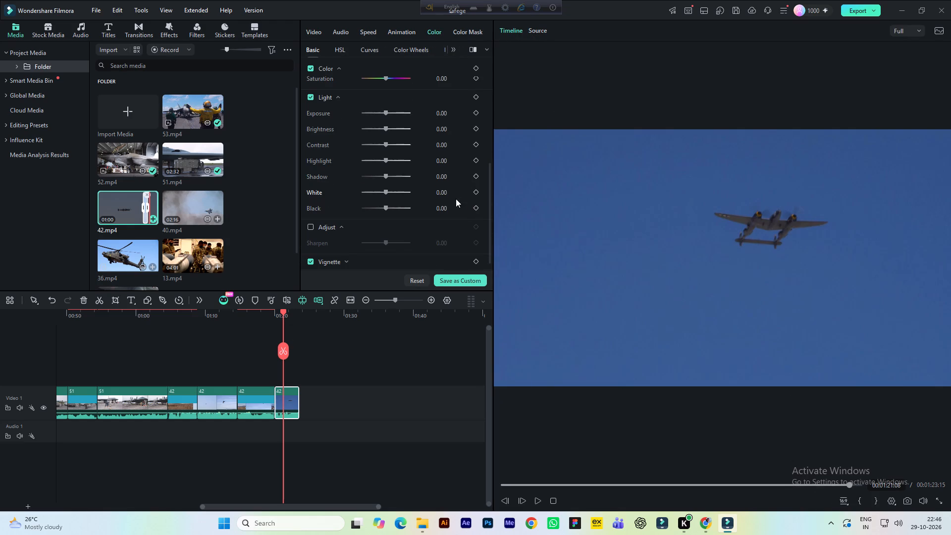
pyautogui.click(448, 125)
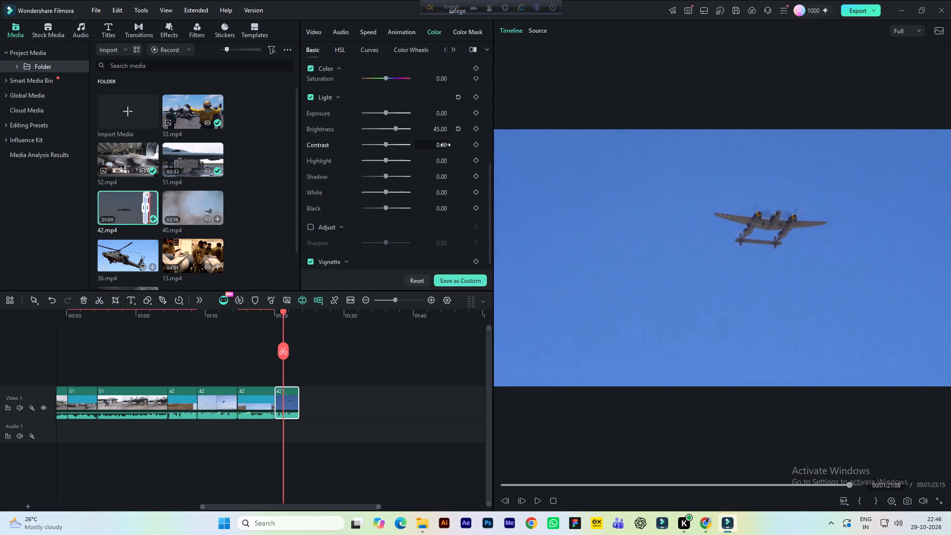
pyautogui.click(445, 149)
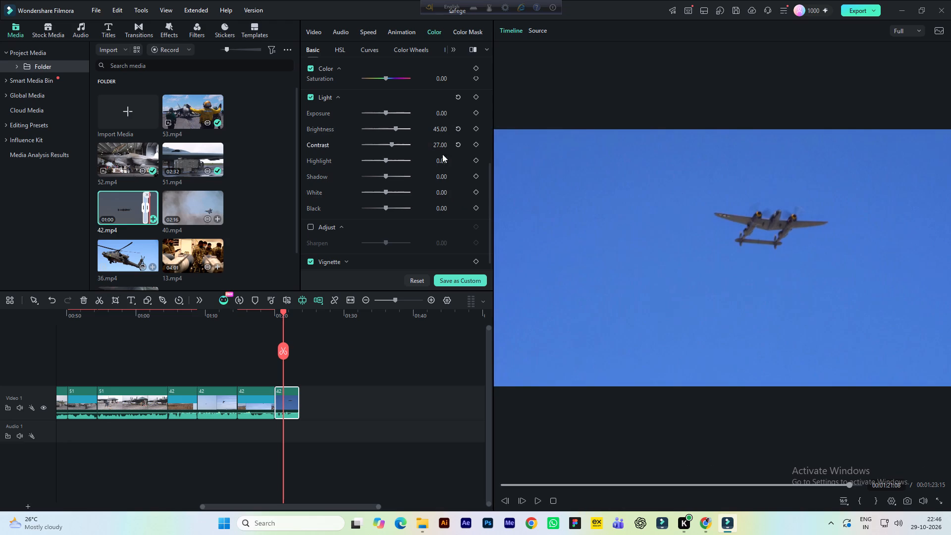
pyautogui.click(441, 164)
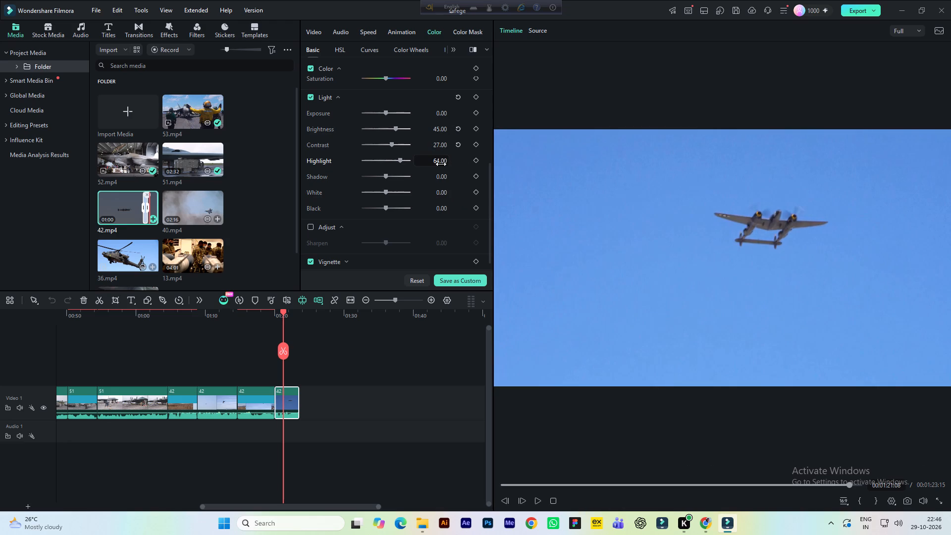
# Adjust the blue range of the fourth 42 clip in HSL: Hue -5, Saturation 36 and Luminance 12.
pyautogui.click(341, 49)
pyautogui.click(411, 83)
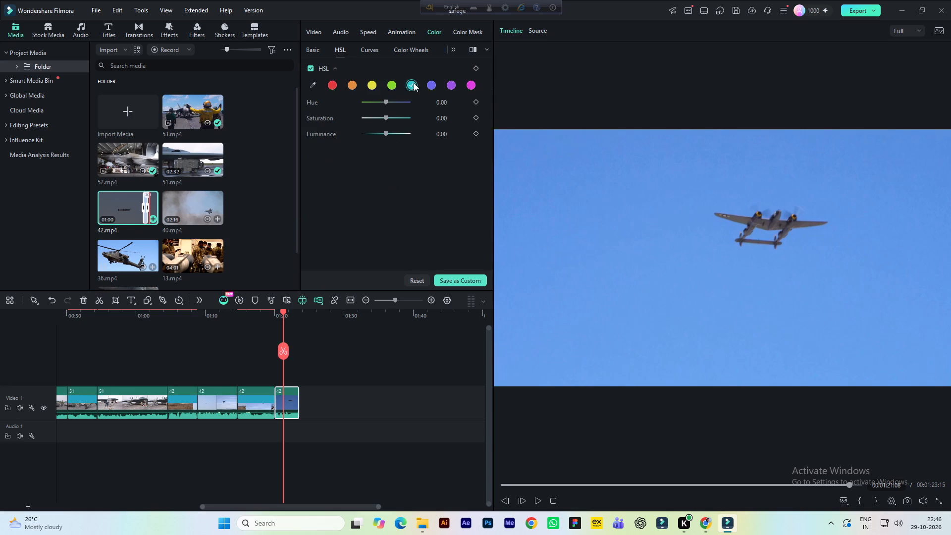
pyautogui.click(435, 86)
pyautogui.moveTo(385, 101); pyautogui.dragTo(385, 108)
pyautogui.moveTo(385, 108); pyautogui.dragTo(385, 108)
pyautogui.moveTo(382, 116); pyautogui.dragTo(390, 118)
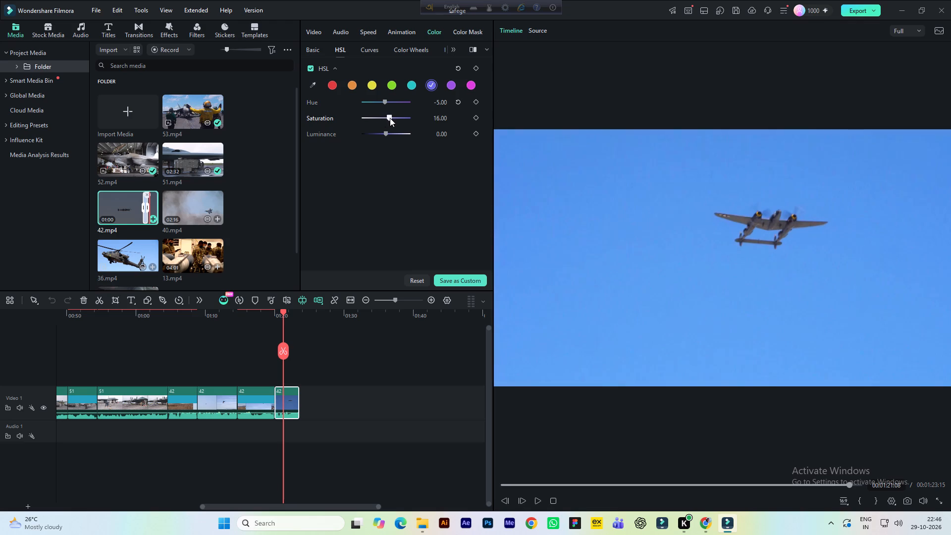
pyautogui.moveTo(390, 118); pyautogui.dragTo(394, 118)
pyautogui.click(389, 131)
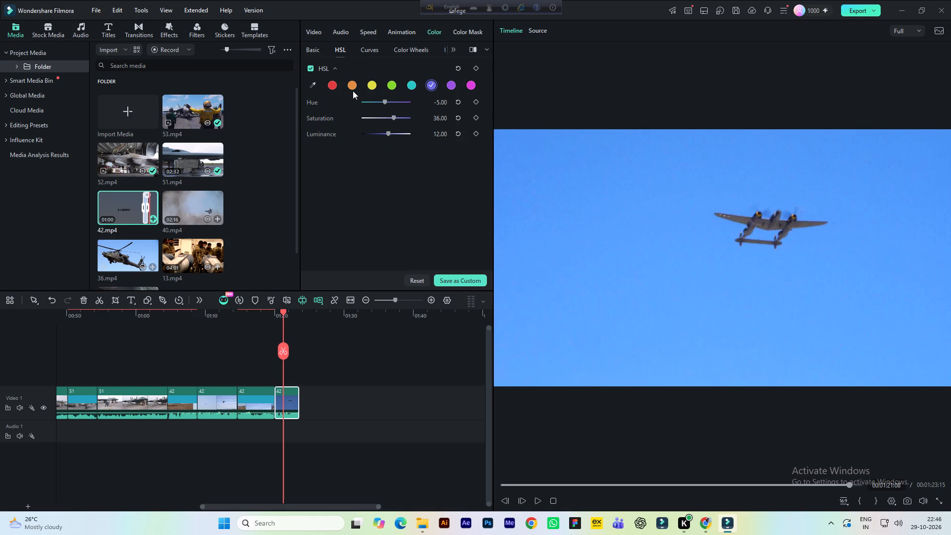
# Adjust the yellow range of the same clip in HSL: Hue 38, Saturation 25 and Luminance -27.
pyautogui.click(372, 84)
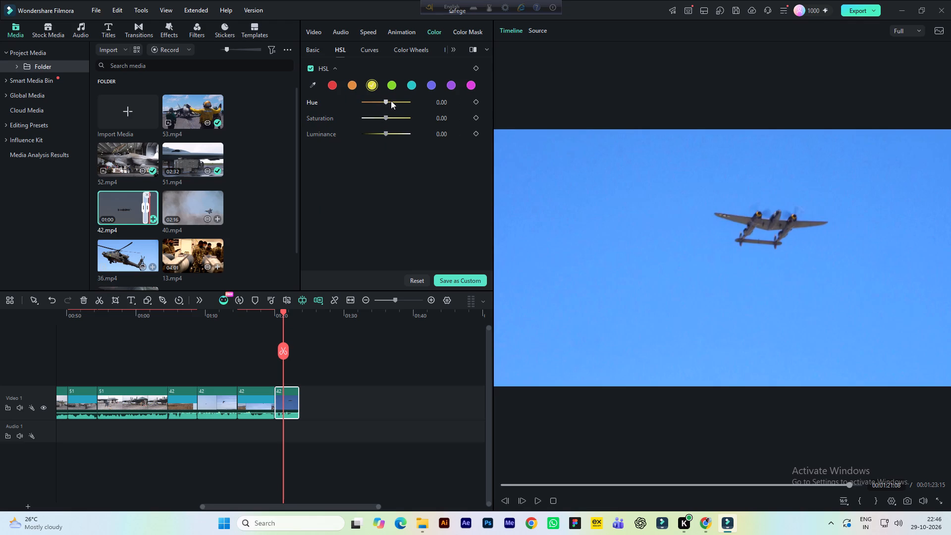
pyautogui.click(391, 101)
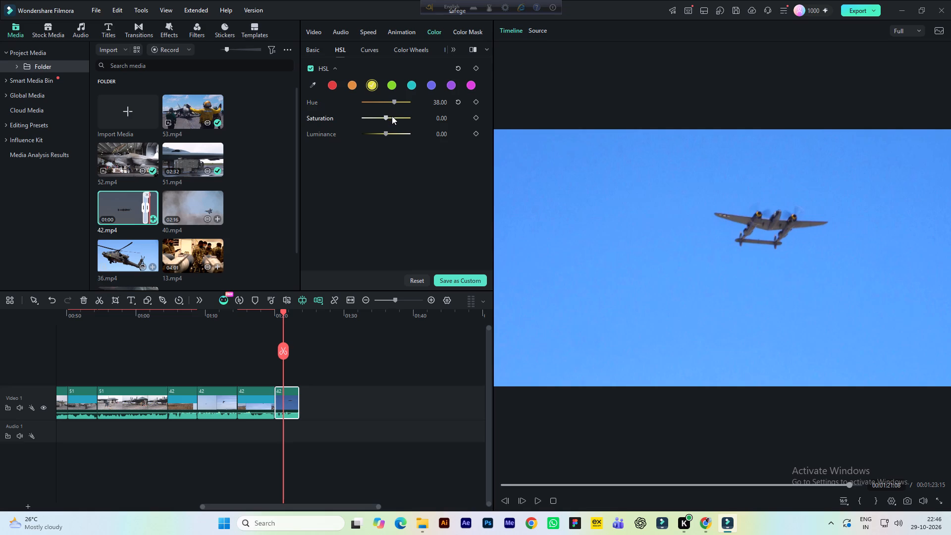
pyautogui.click(392, 116)
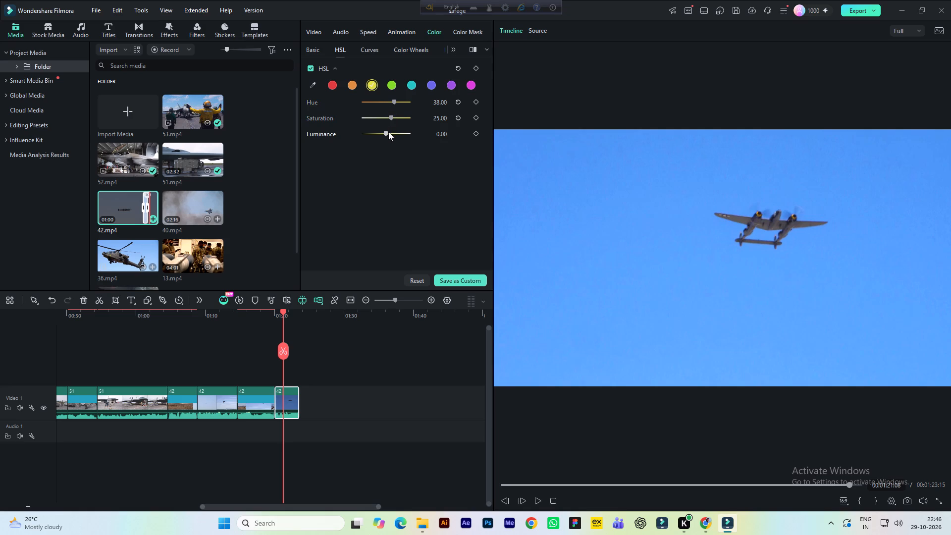
pyautogui.click(380, 132)
# Play back the graded fourth 42 clip to its end and return the playhead to about 00:01:21:21 within it.
pyautogui.click(270, 318)
pyautogui.press('space')
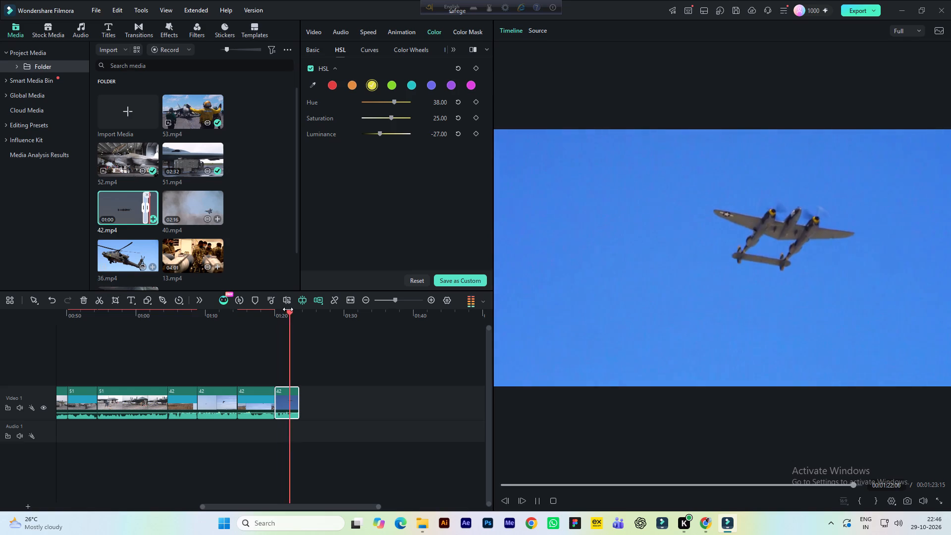
pyautogui.press('space')
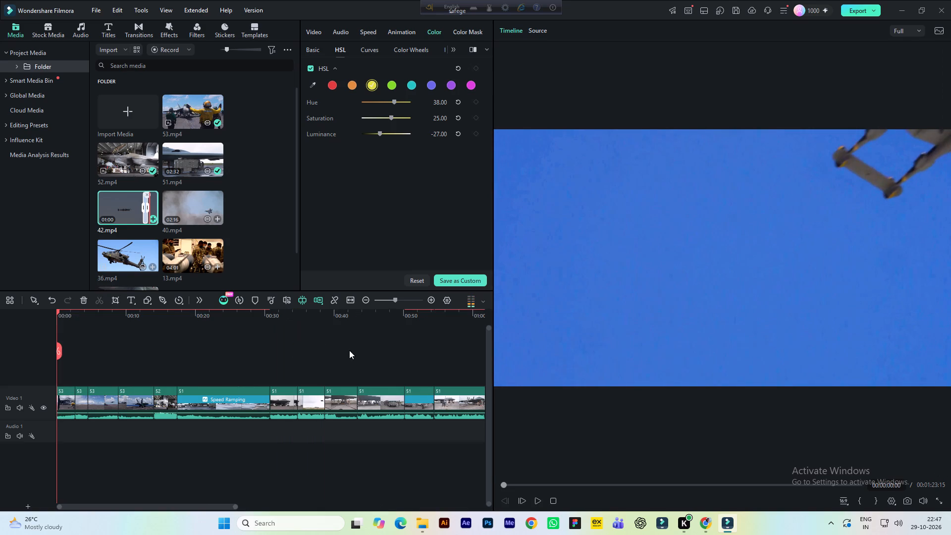
pyautogui.press('space')
pyautogui.moveTo(204, 506); pyautogui.dragTo(272, 506)
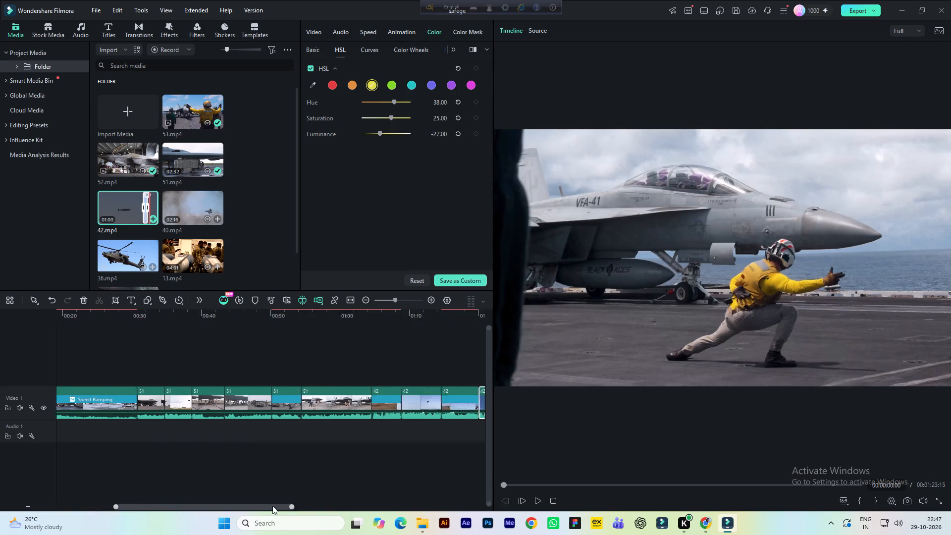
pyautogui.moveTo(272, 506); pyautogui.dragTo(326, 502)
pyautogui.click(335, 312)
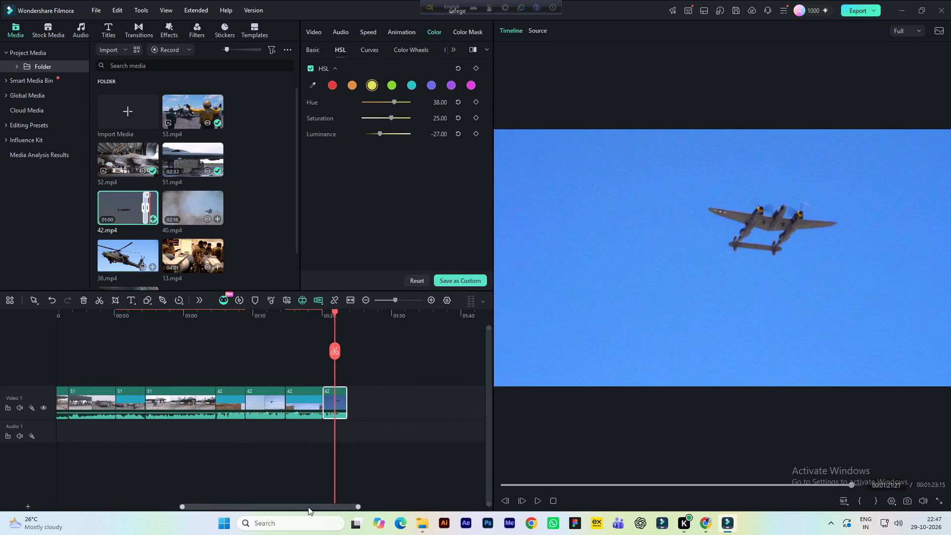
pyautogui.moveTo(310, 507); pyautogui.dragTo(345, 511)
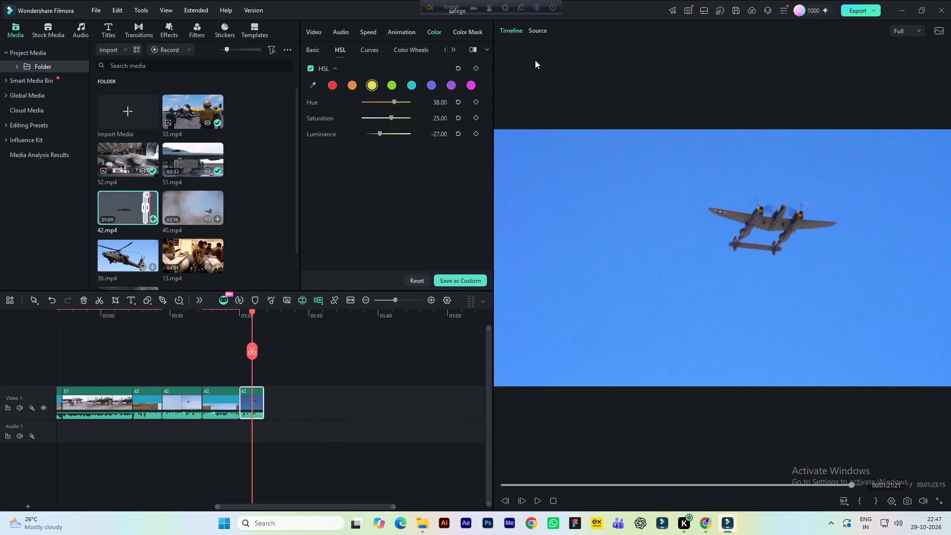
# Mark the plane's runway roll in source clip 42.mp4 from just after 00:00:52:25 to about 00:00:59:50.
pyautogui.click(538, 31)
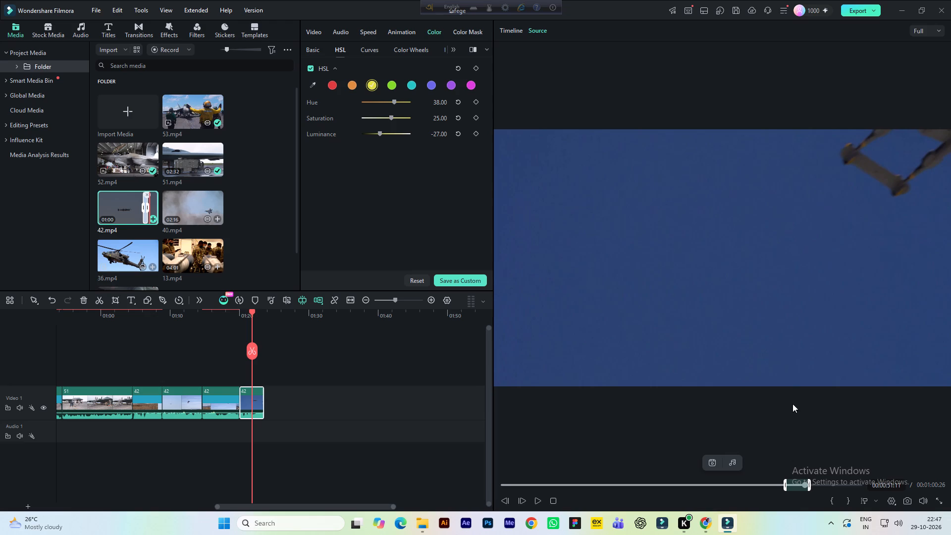
pyautogui.press('space')
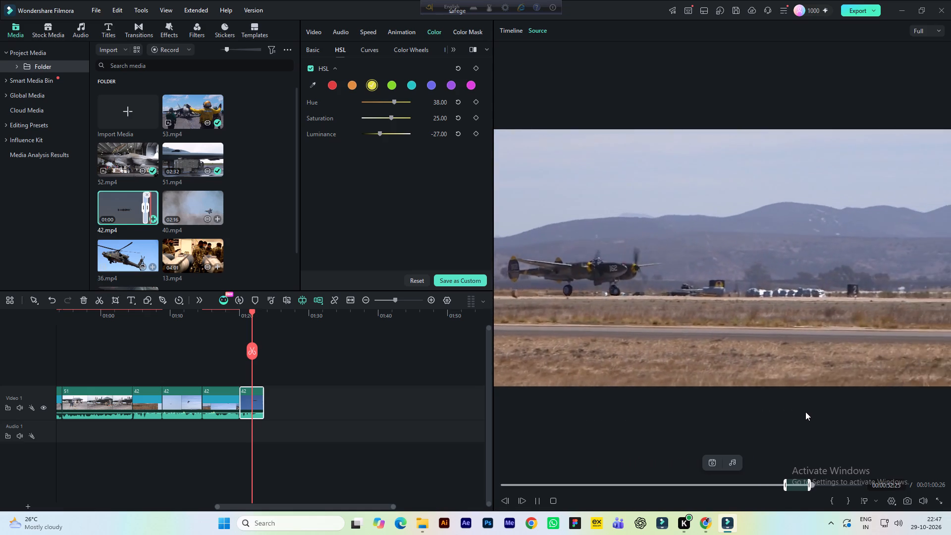
pyautogui.press('space')
pyautogui.click(830, 504)
pyautogui.press('space')
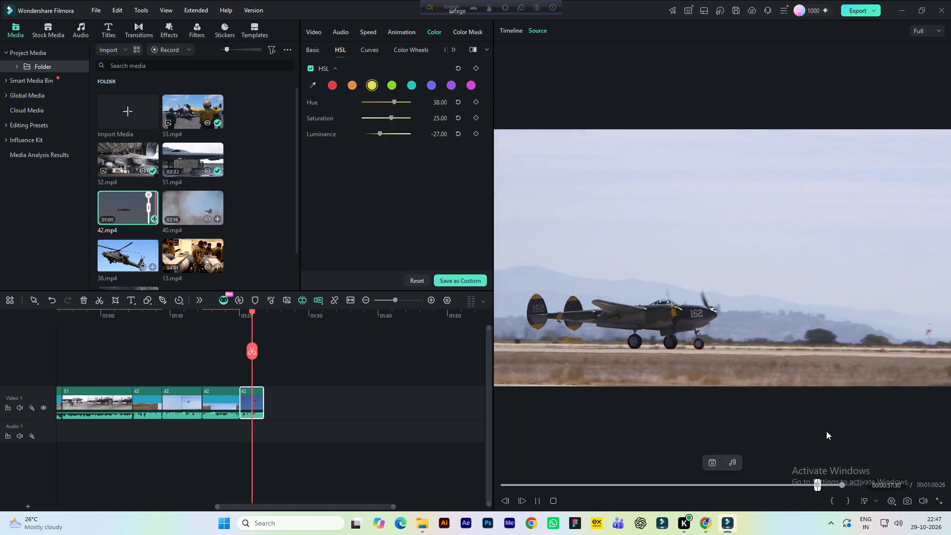
pyautogui.press('space')
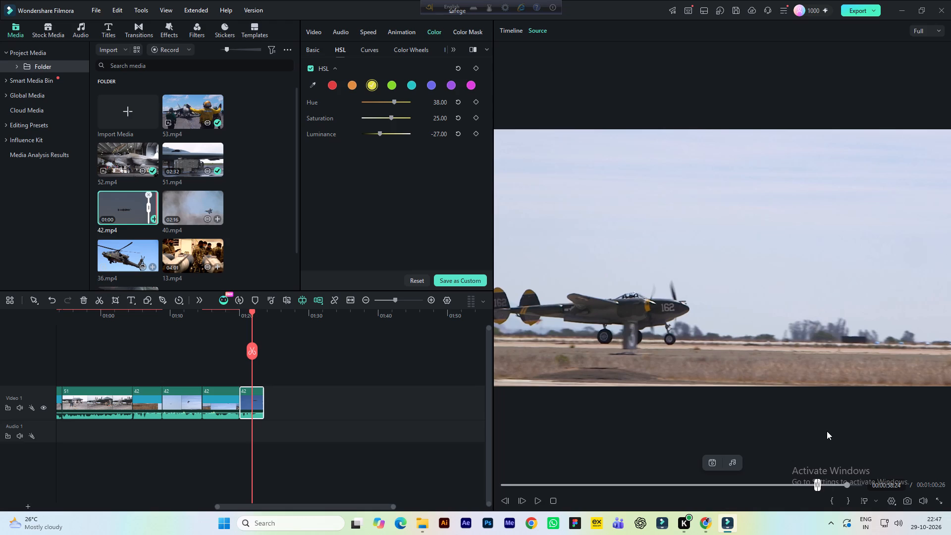
pyautogui.press('space')
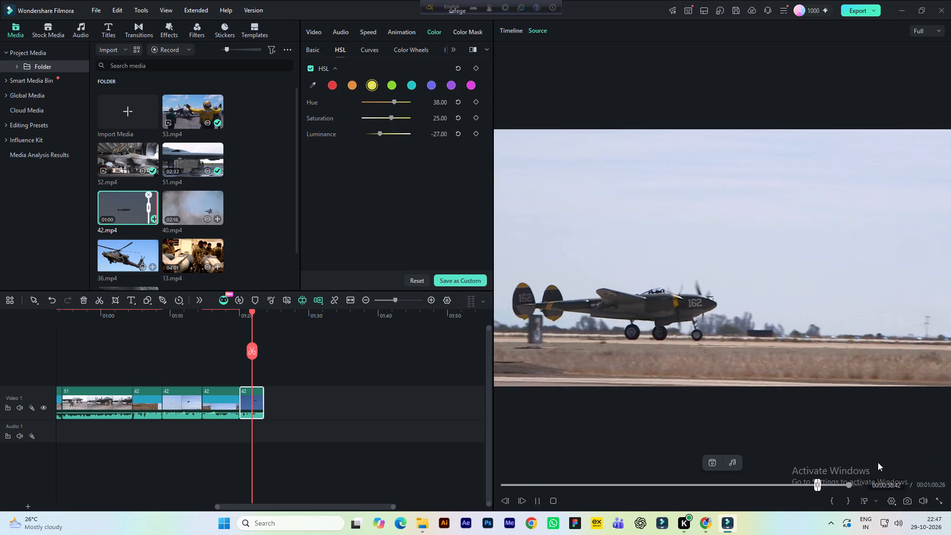
pyautogui.press('space')
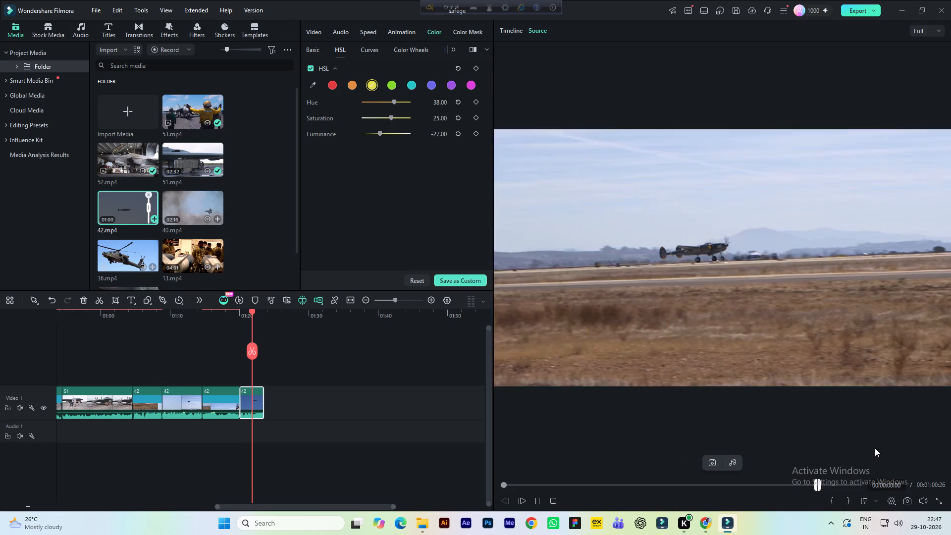
pyautogui.click(846, 483)
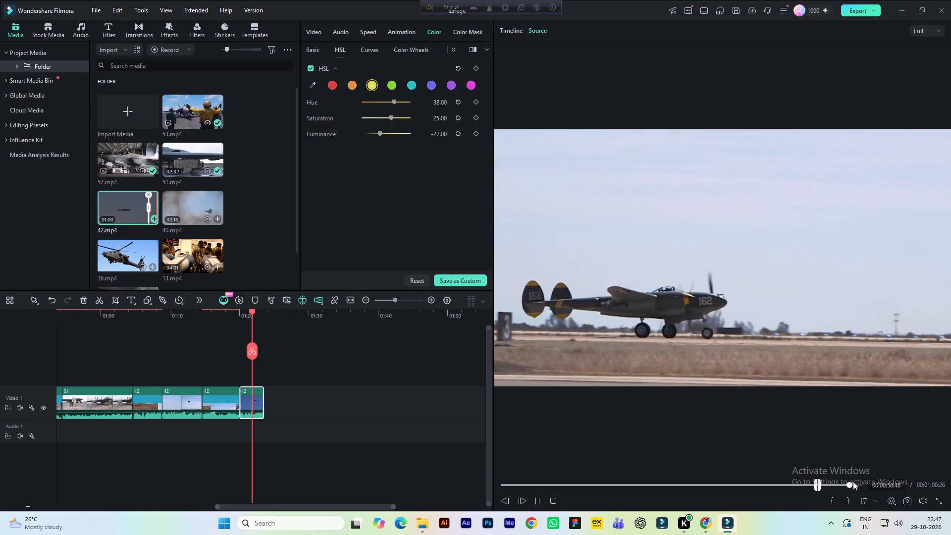
pyautogui.press('space')
pyautogui.click(849, 499)
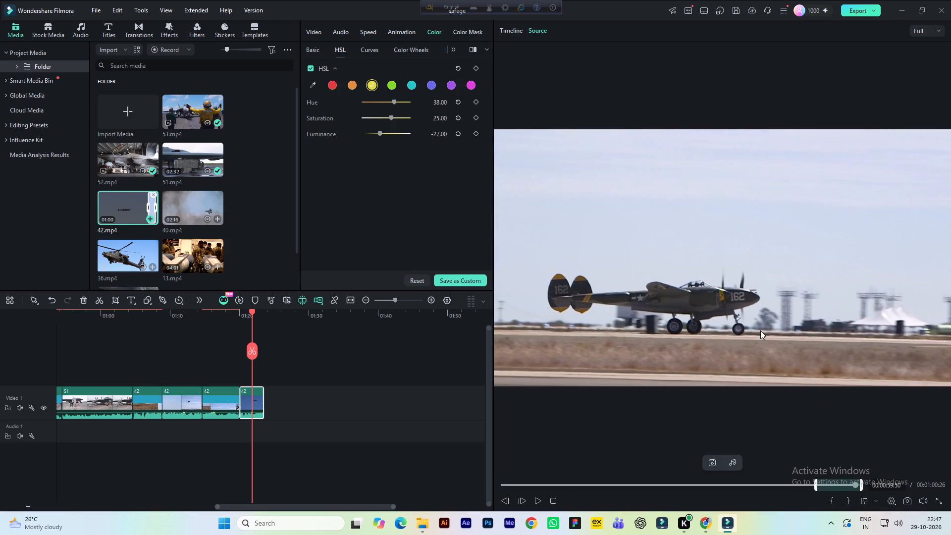
# Add the marked 42.mp4 runway segment directly after the fourth 42 clip on Video 1 and preview its start.
pyautogui.moveTo(760, 330); pyautogui.dragTo(434, 415)
pyautogui.click(503, 285)
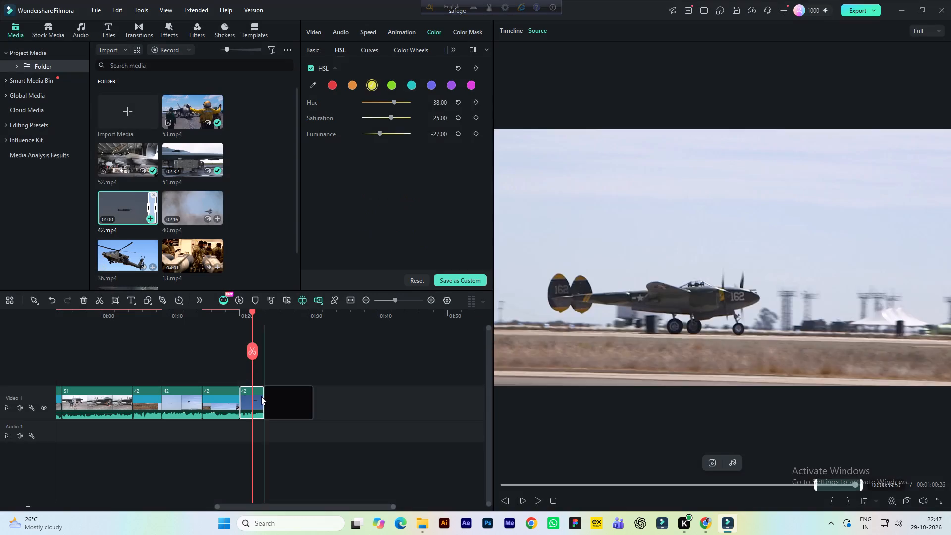
pyautogui.press('space')
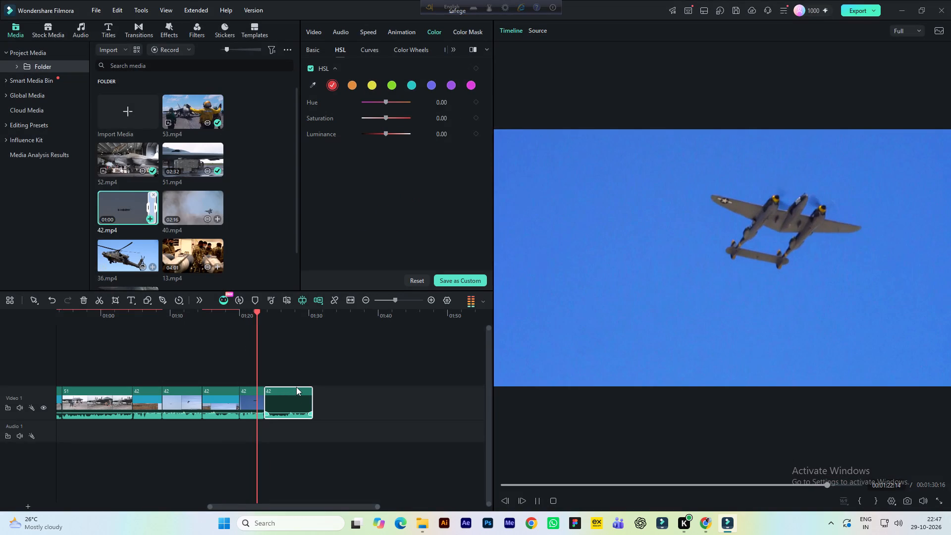
pyautogui.press('space')
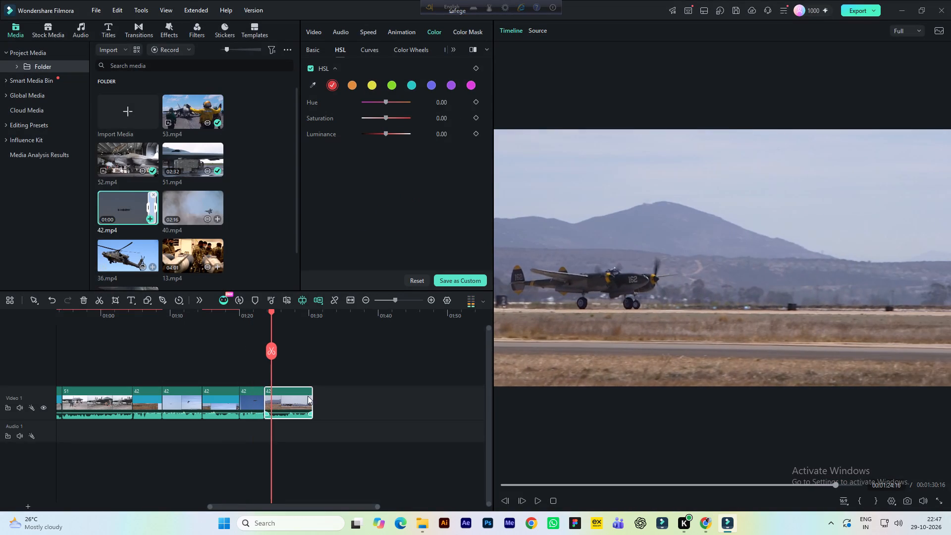
# Set the light values of the fifth 42 clip on Video 1: Brightness 17, Contrast 21, Highlight 17 and Shadow 9.
pyautogui.click(369, 30)
pyautogui.click(433, 35)
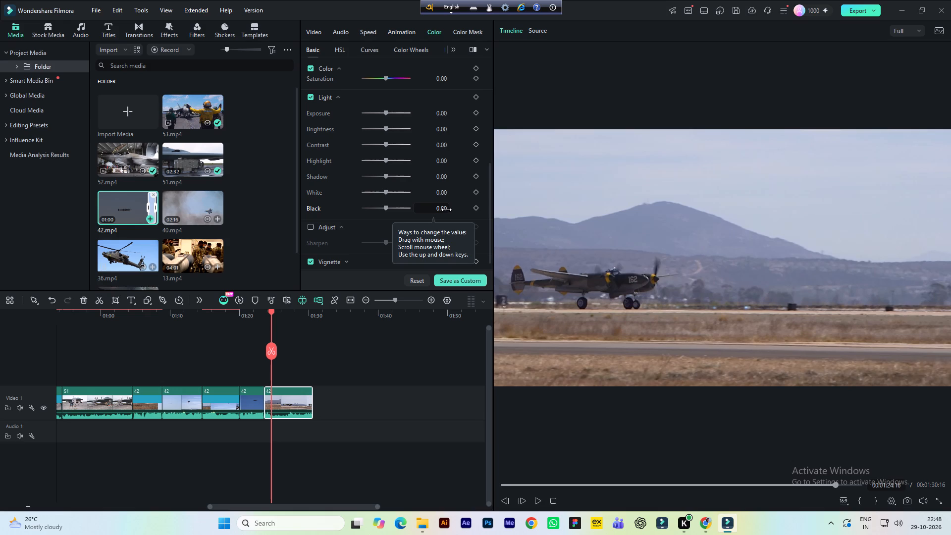
pyautogui.click(438, 126)
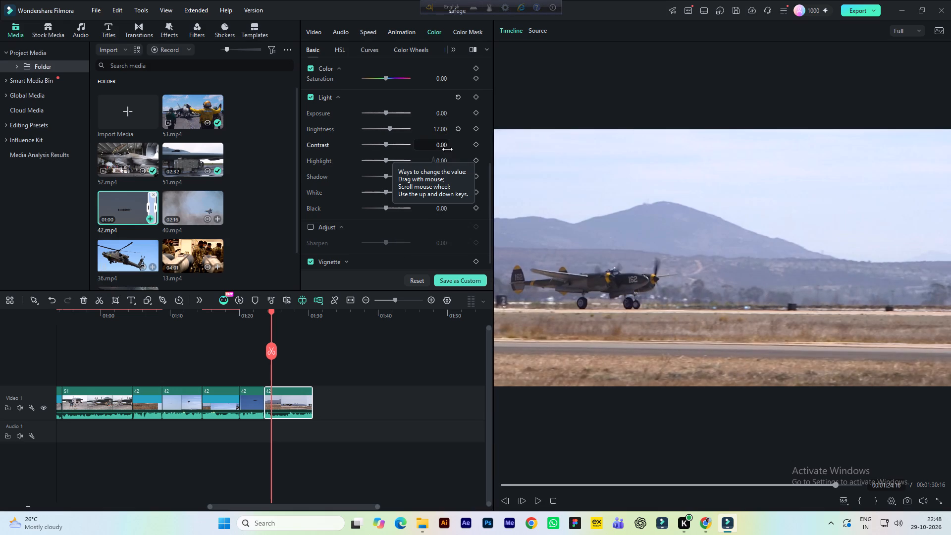
pyautogui.click(440, 146)
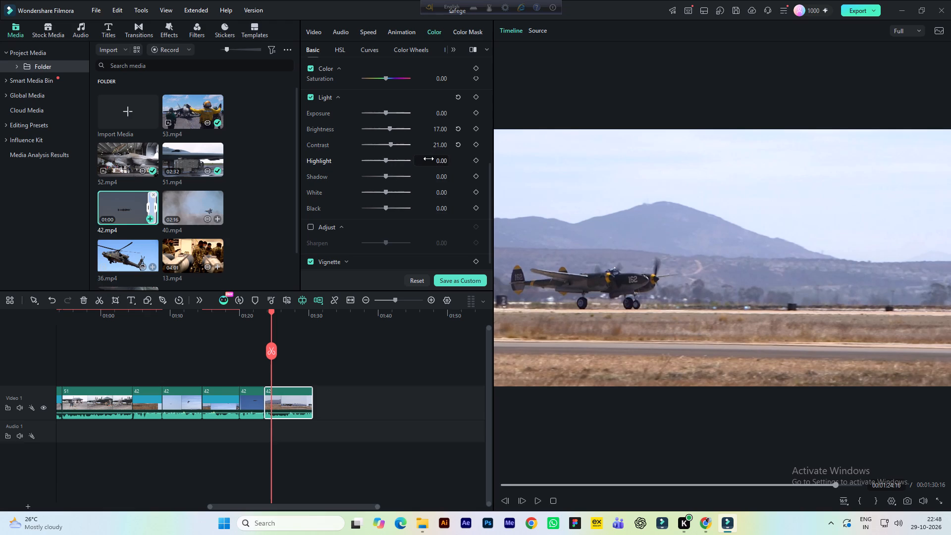
pyautogui.click(433, 159)
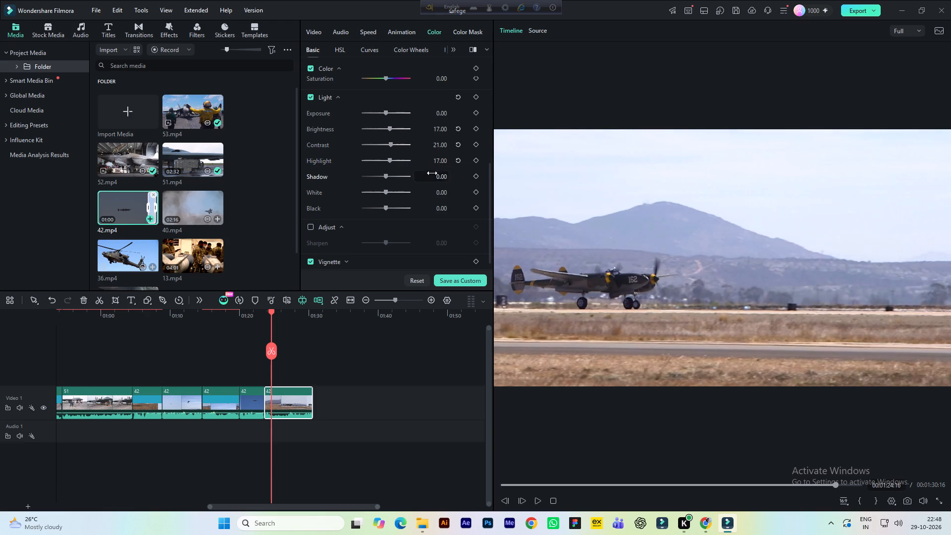
pyautogui.click(437, 177)
# Set the same clip's basic colour values to Saturation 24 and Vibrance 33.
pyautogui.scroll(2, 440, 176)
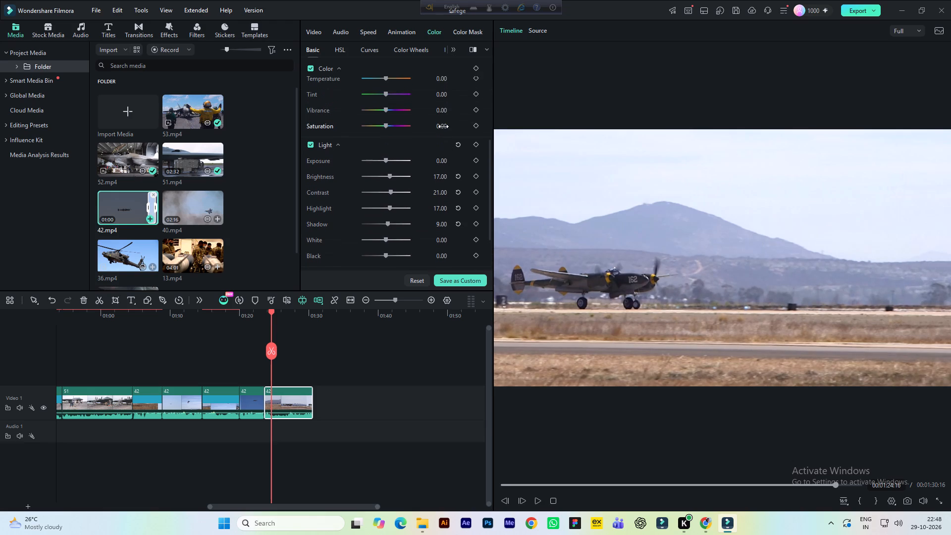
pyautogui.click(443, 126)
pyautogui.click(445, 109)
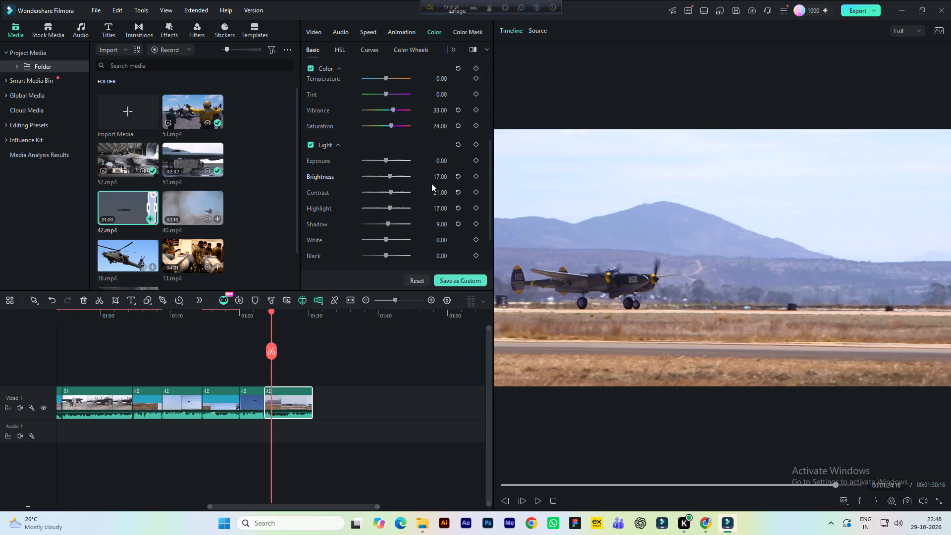
# Adjust the yellow range of the same clip in HSL: Hue 54, Saturation -43 and Luminance 25.
pyautogui.click(342, 48)
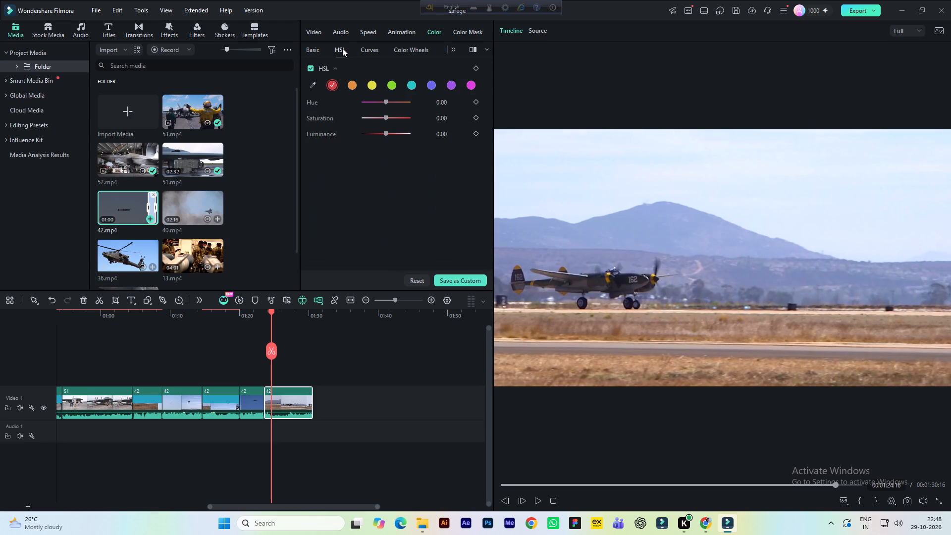
pyautogui.click(370, 84)
pyautogui.moveTo(391, 102); pyautogui.dragTo(398, 103)
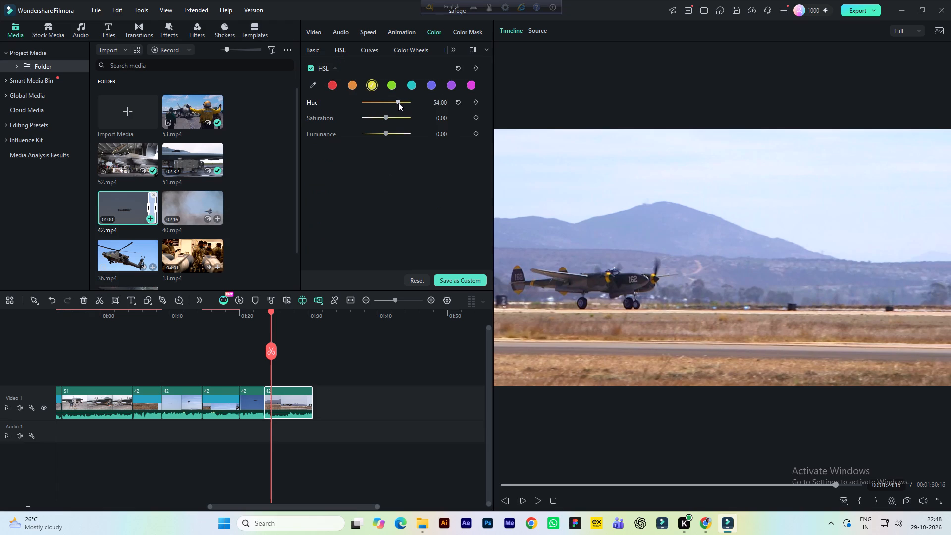
pyautogui.click(377, 111)
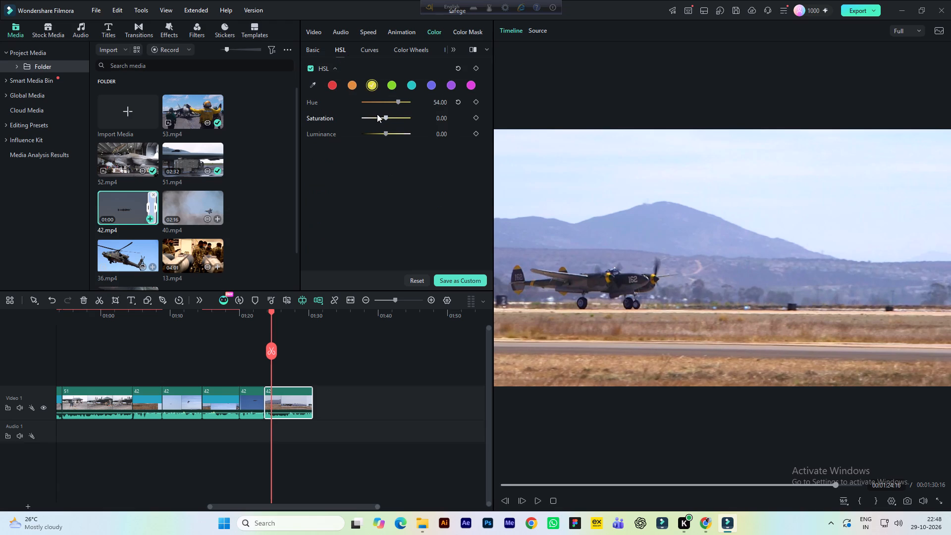
pyautogui.click(377, 113)
pyautogui.click(377, 114)
pyautogui.click(392, 133)
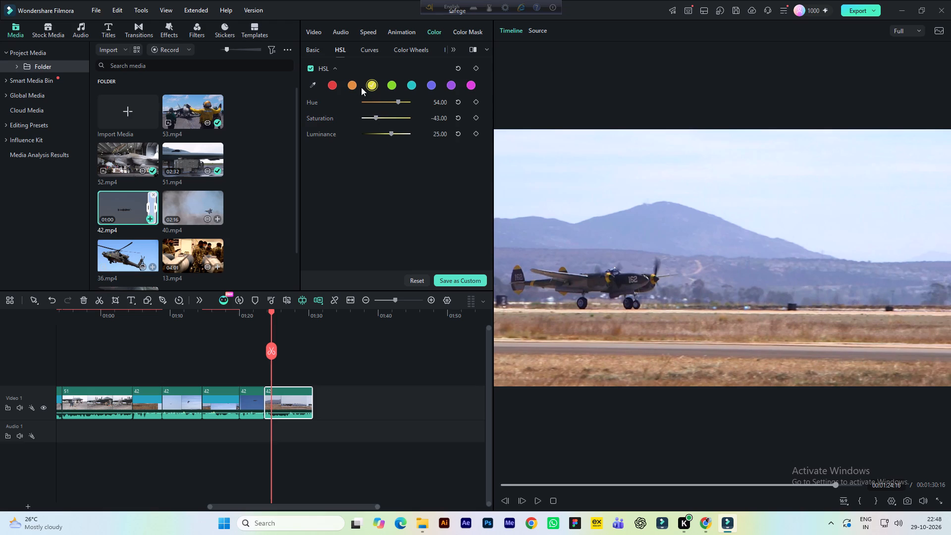
# Adjust the orange range of the same clip in HSL: Hue -21, Saturation 10 and Luminance about 5.
pyautogui.click(355, 86)
pyautogui.moveTo(396, 103); pyautogui.dragTo(398, 104)
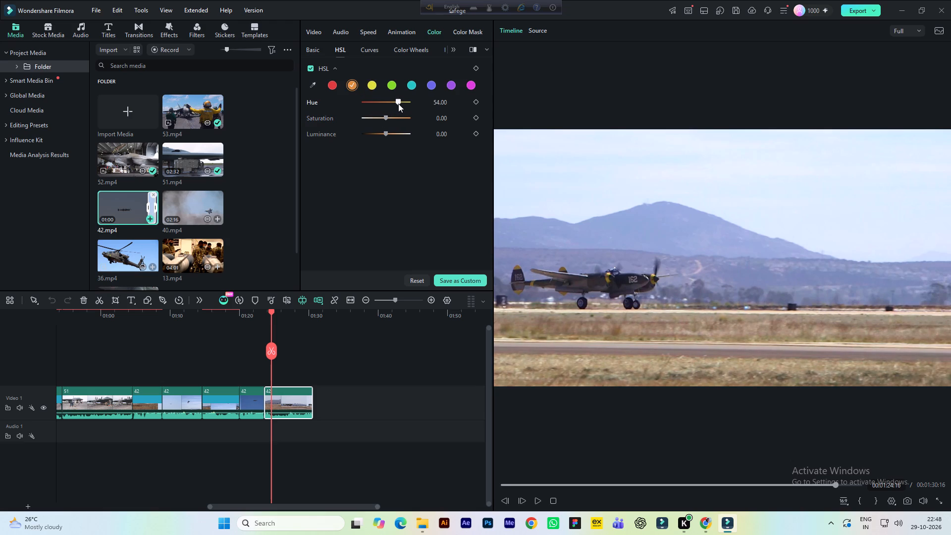
pyautogui.moveTo(398, 104); pyautogui.dragTo(379, 104)
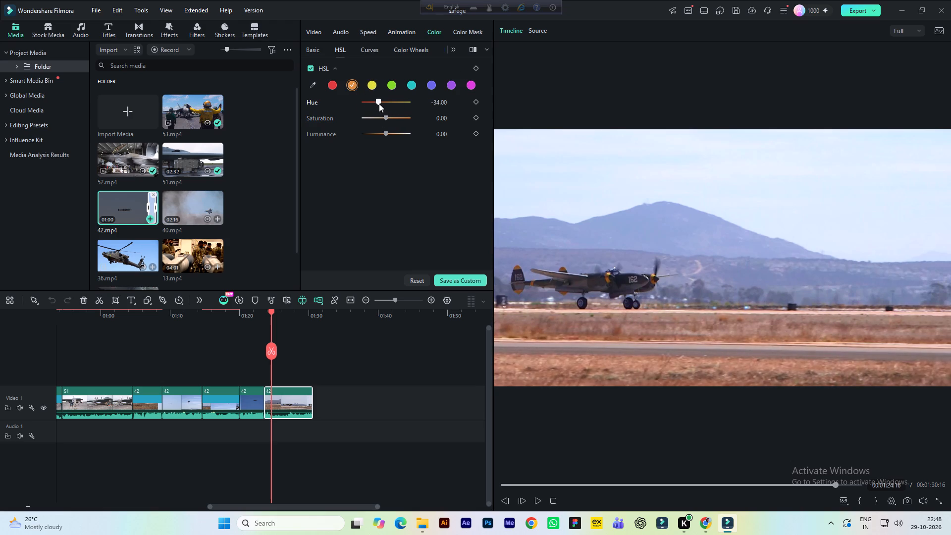
pyautogui.moveTo(379, 104); pyautogui.dragTo(382, 106)
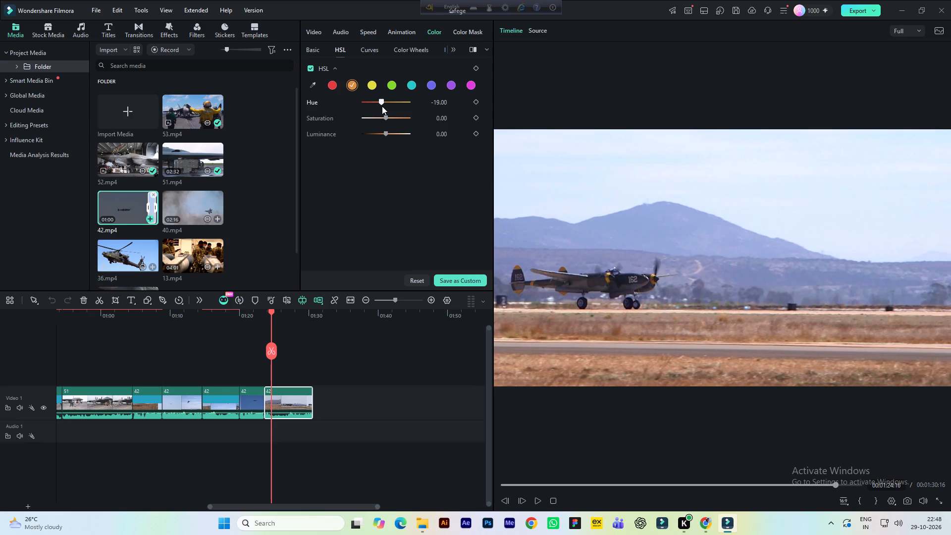
pyautogui.moveTo(382, 106); pyautogui.dragTo(381, 106)
pyautogui.click(387, 116)
pyautogui.click(385, 130)
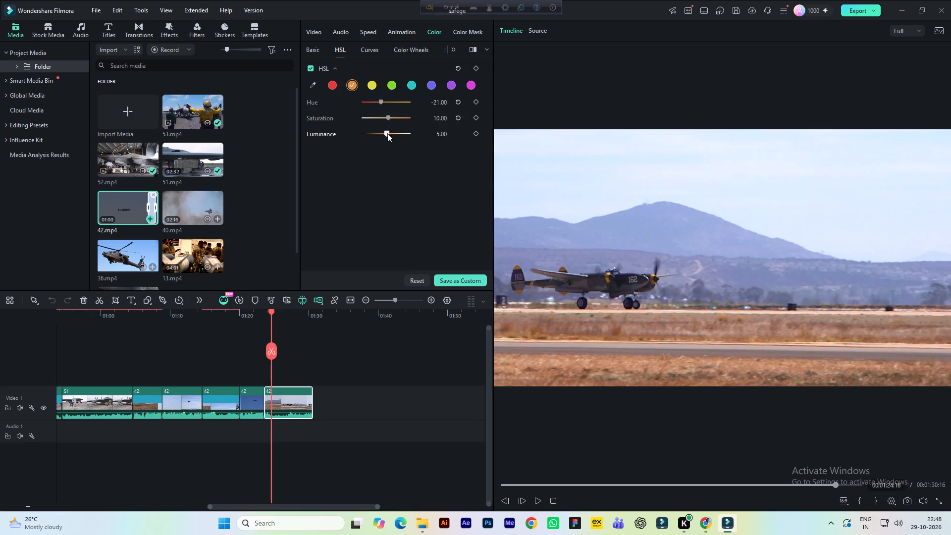
# Sample the dry grass as a point on the clip's white curve and move it to the upper edge near the highlight end, brightening the image.
pyautogui.click(375, 48)
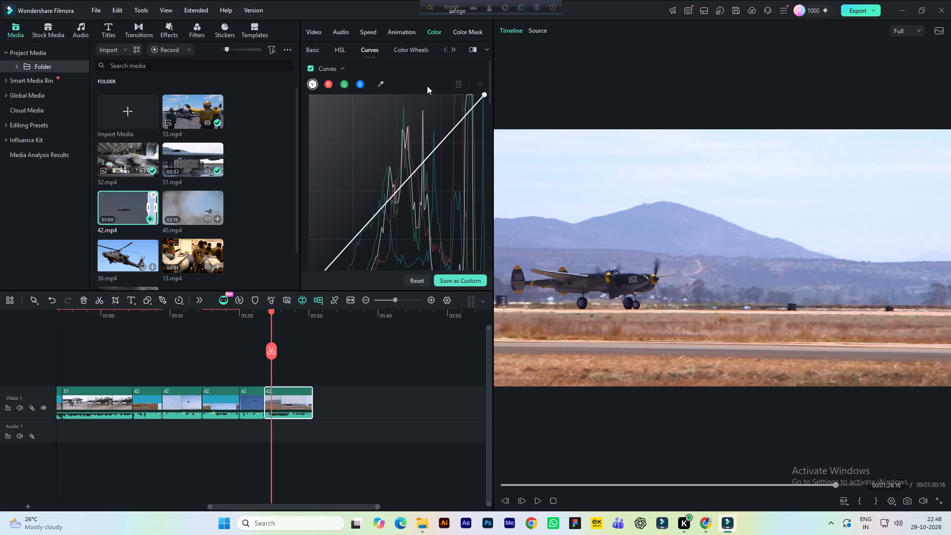
pyautogui.click(382, 85)
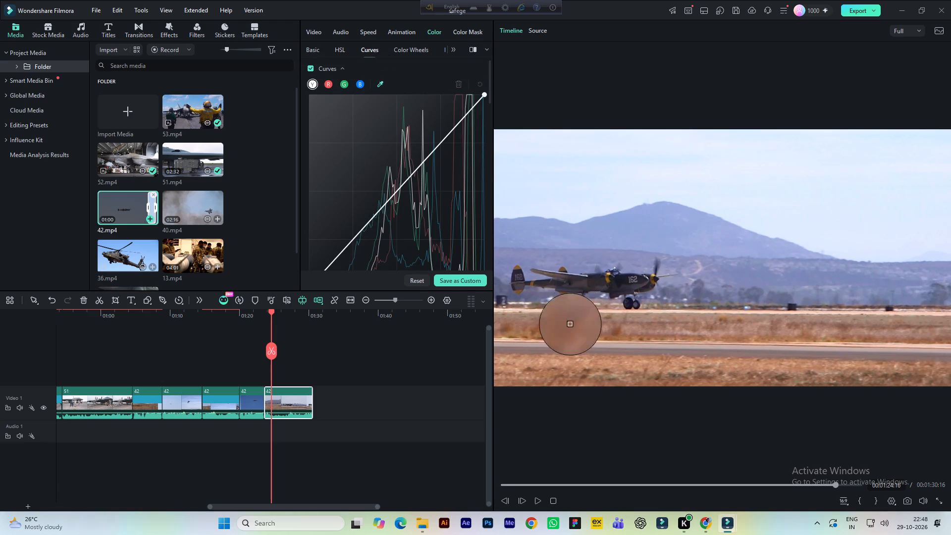
pyautogui.click(579, 360)
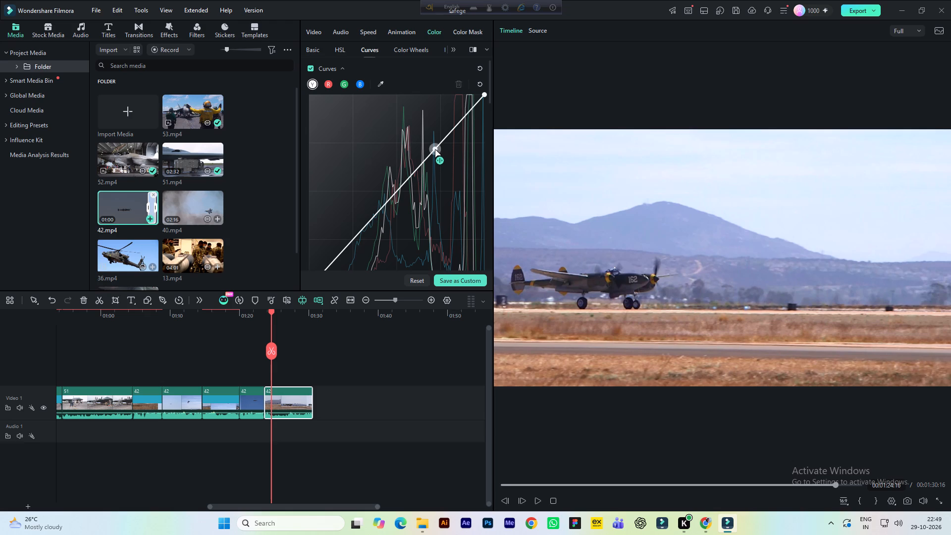
pyautogui.moveTo(434, 149); pyautogui.dragTo(431, 138)
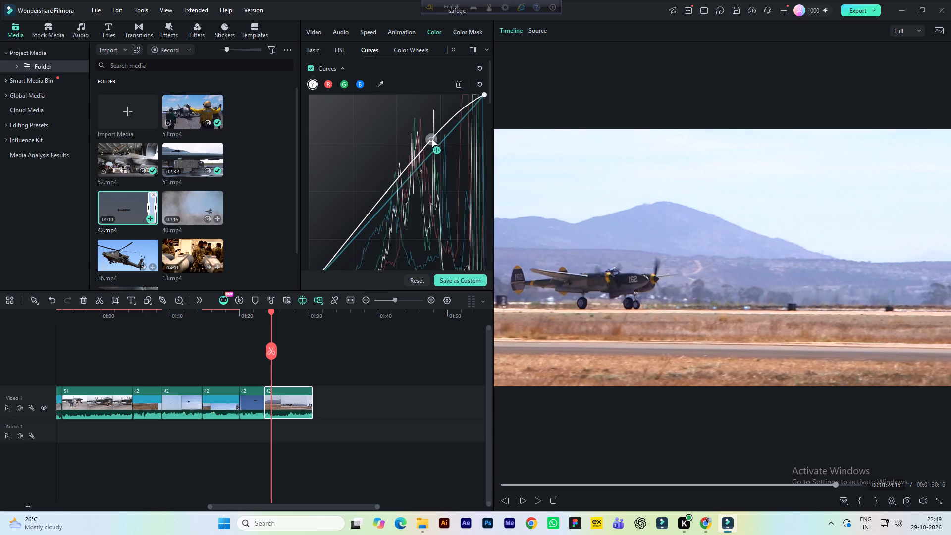
pyautogui.moveTo(431, 138); pyautogui.dragTo(411, 158)
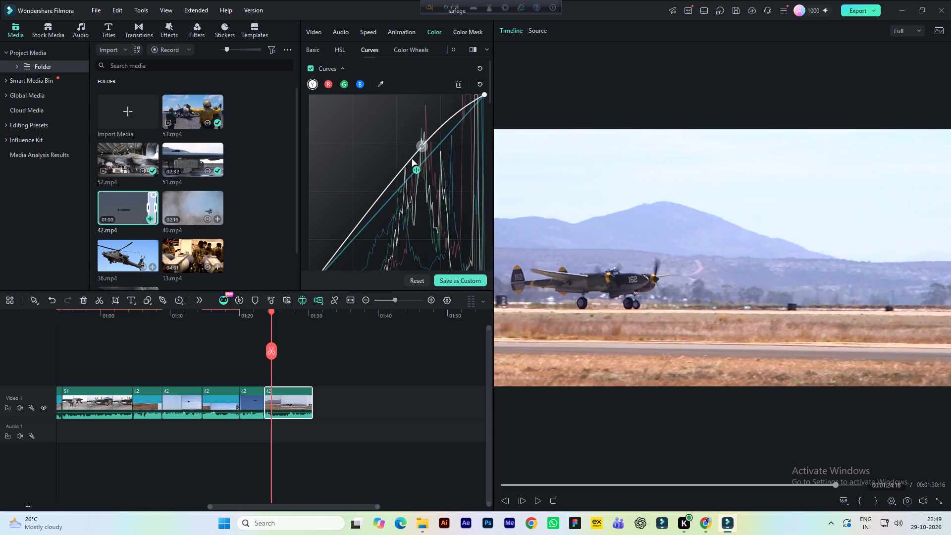
pyautogui.moveTo(411, 158); pyautogui.dragTo(399, 211)
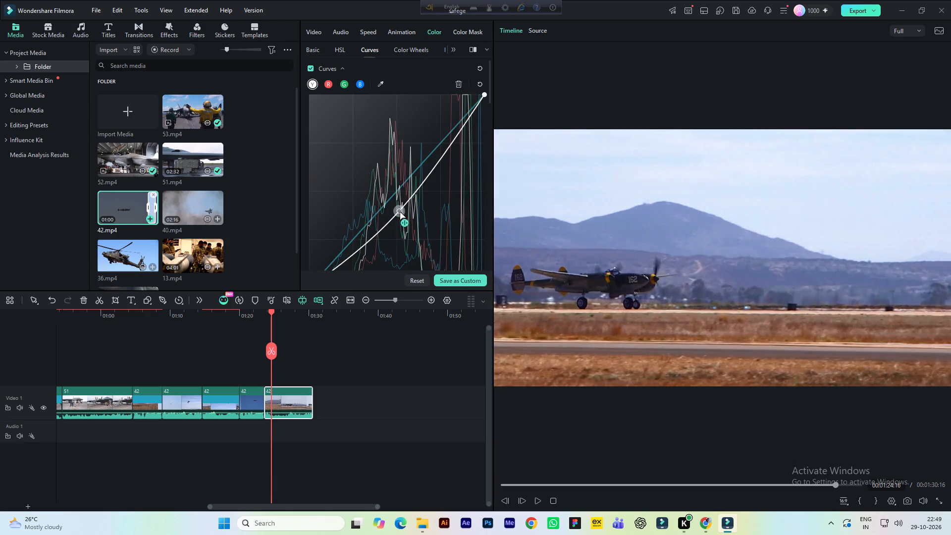
pyautogui.moveTo(399, 211); pyautogui.dragTo(465, 114)
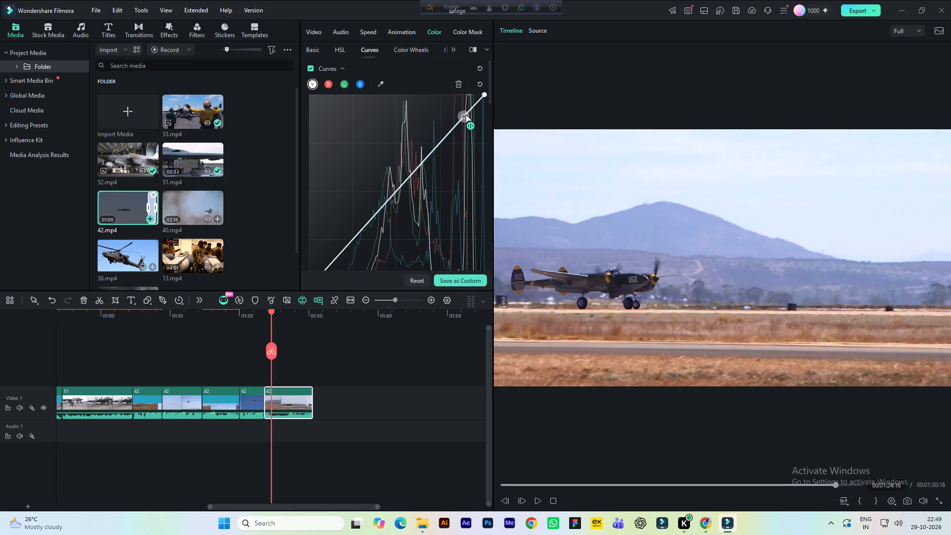
pyautogui.moveTo(465, 114); pyautogui.dragTo(469, 95)
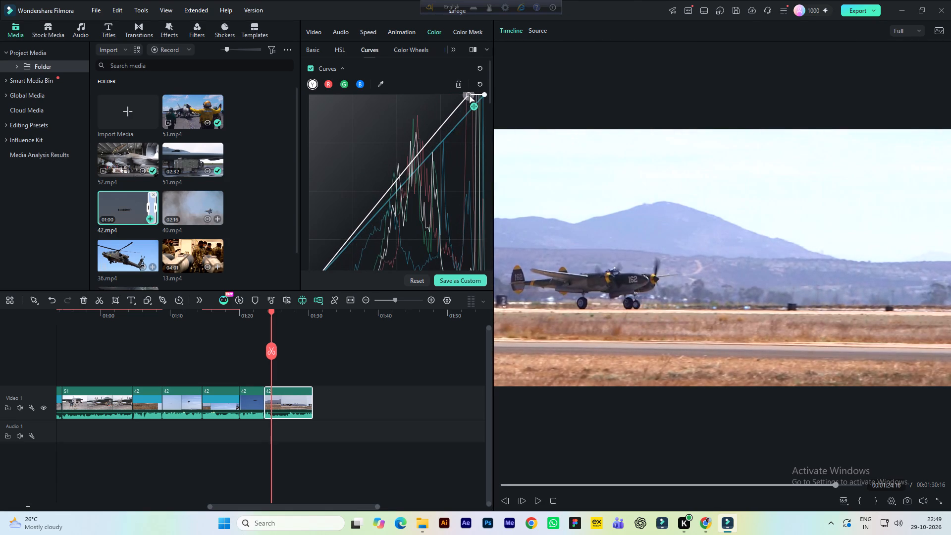
pyautogui.moveTo(469, 95); pyautogui.dragTo(456, 109)
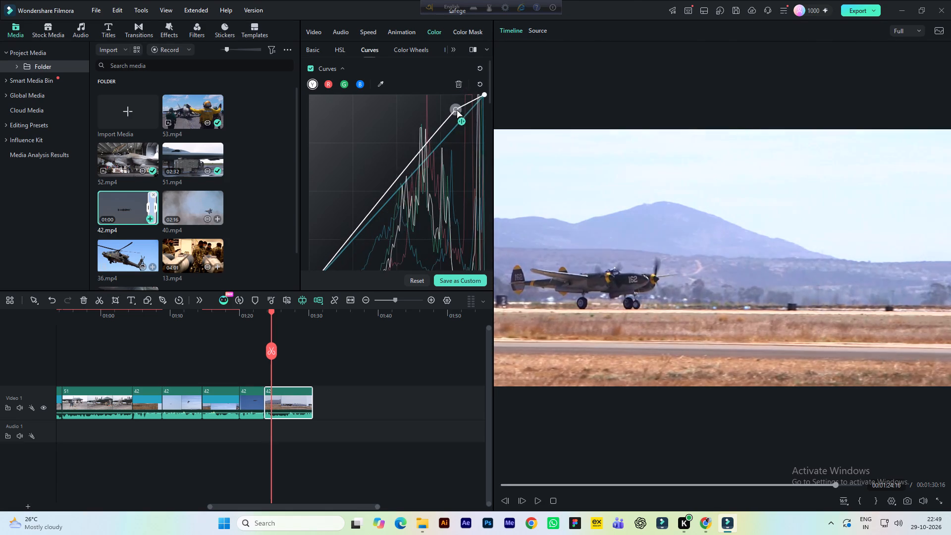
pyautogui.moveTo(456, 109); pyautogui.dragTo(472, 101)
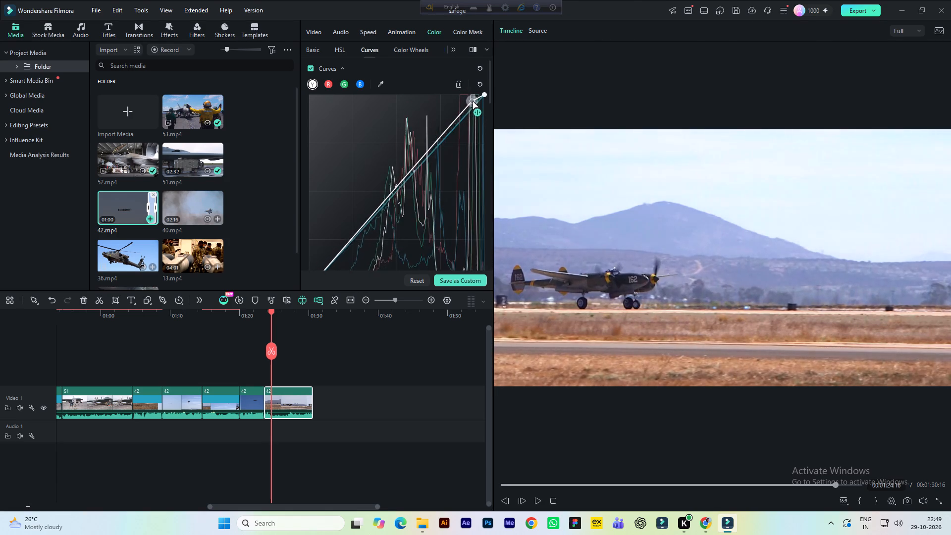
pyautogui.moveTo(472, 101); pyautogui.dragTo(470, 93)
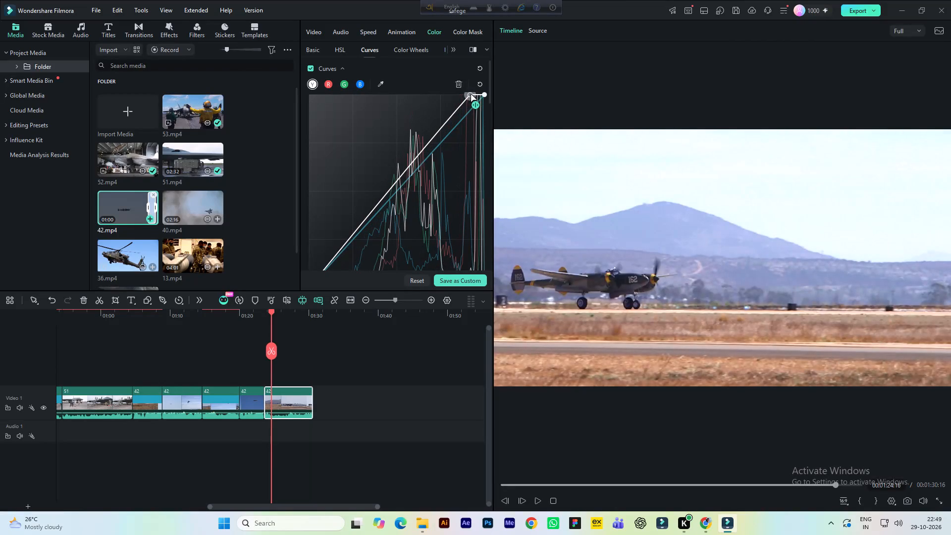
# Warm and brighten the clip with the colour wheel above Shadows and Highlights, to red 0.37, green 0.23 and blue -0.06.
pyautogui.click(416, 50)
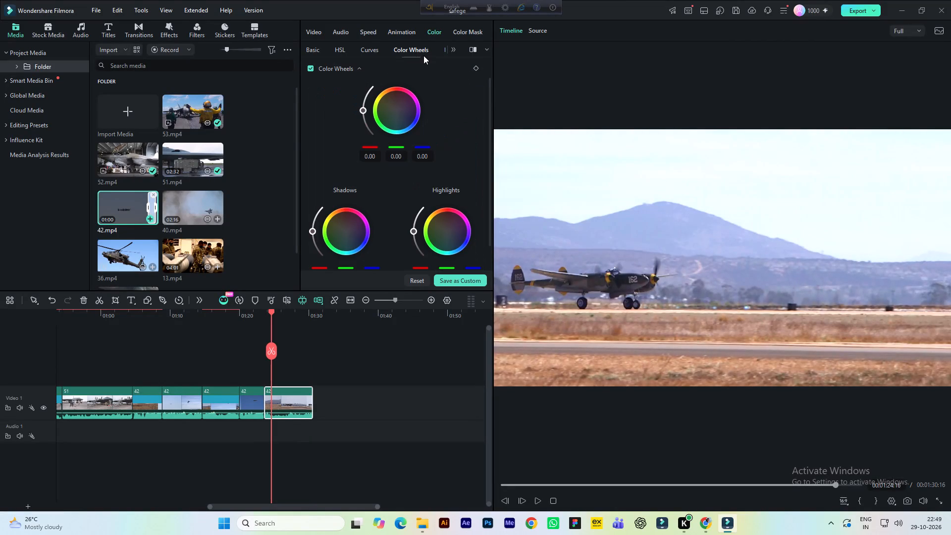
pyautogui.click(396, 110)
pyautogui.click(393, 106)
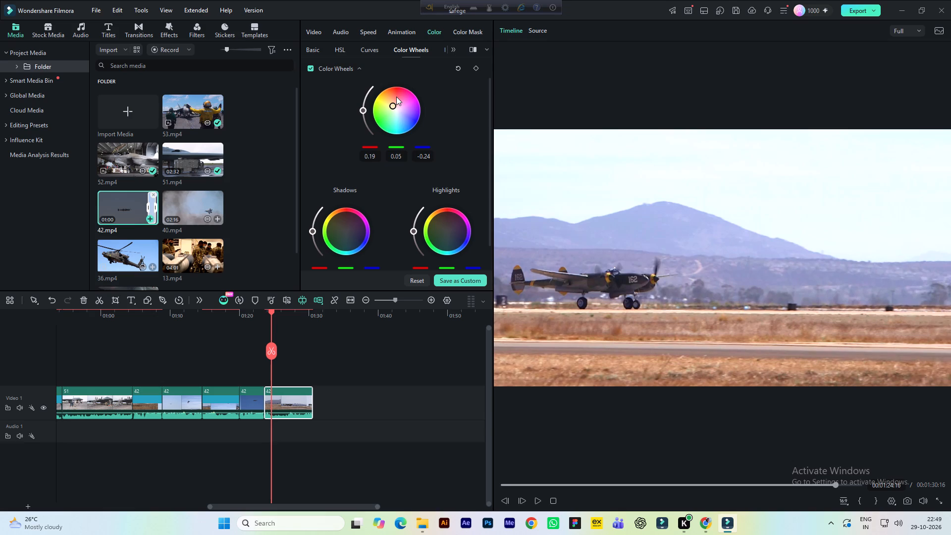
pyautogui.click(361, 109)
# Shift the Shadows and Highlights colour wheels of the last 42 clip slightly towards warm yellow-orange.
pyautogui.click(346, 232)
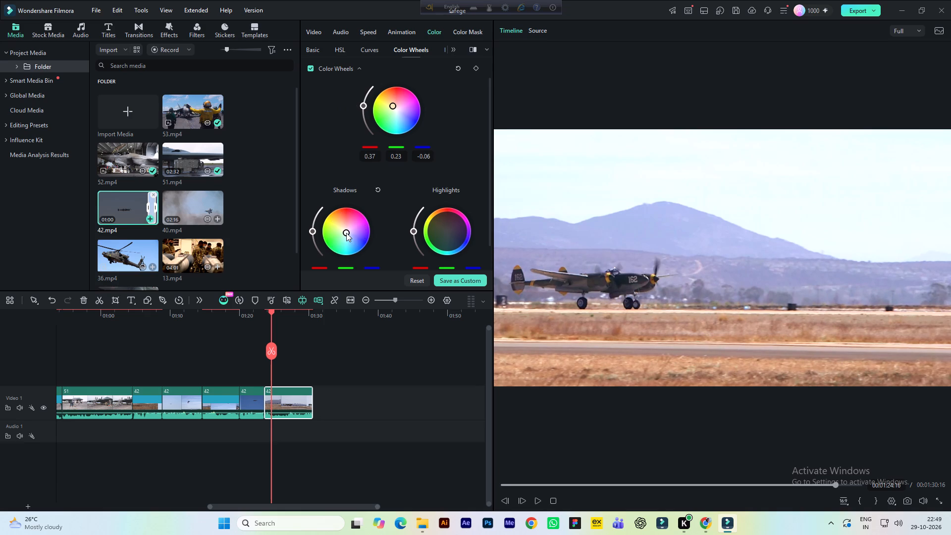
pyautogui.click(343, 229)
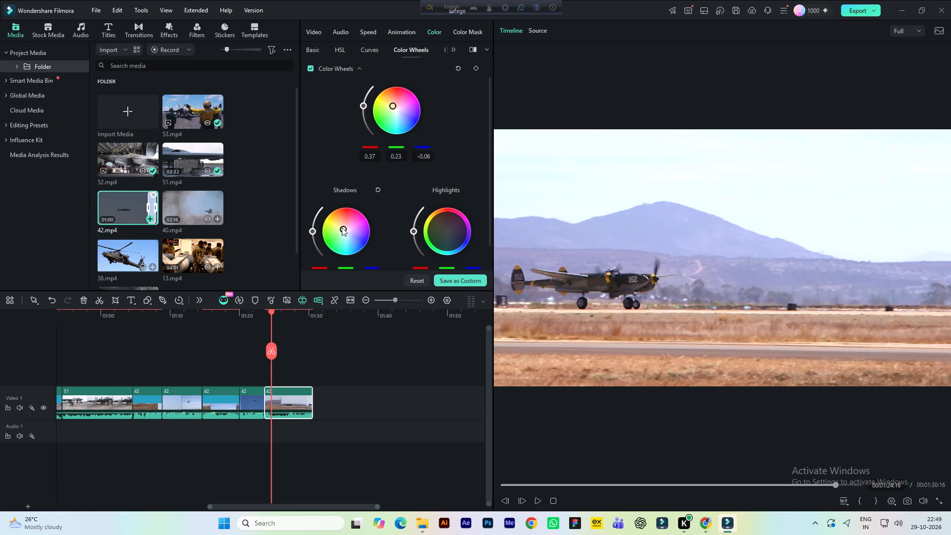
pyautogui.click(342, 227)
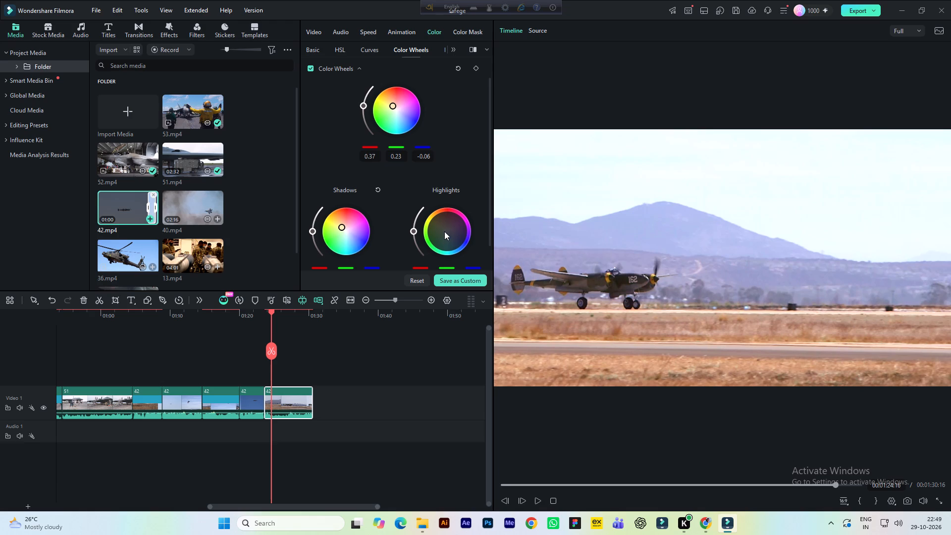
pyautogui.click(444, 231)
pyautogui.click(442, 227)
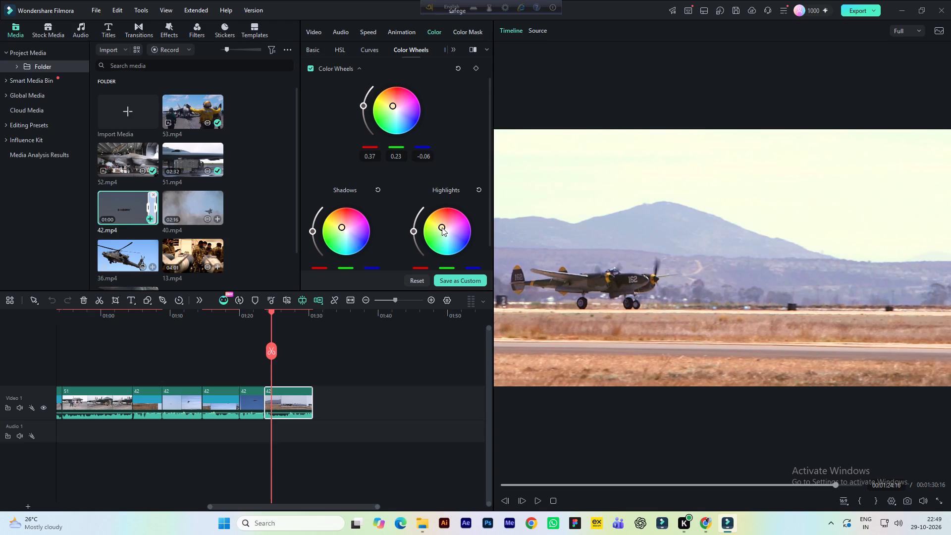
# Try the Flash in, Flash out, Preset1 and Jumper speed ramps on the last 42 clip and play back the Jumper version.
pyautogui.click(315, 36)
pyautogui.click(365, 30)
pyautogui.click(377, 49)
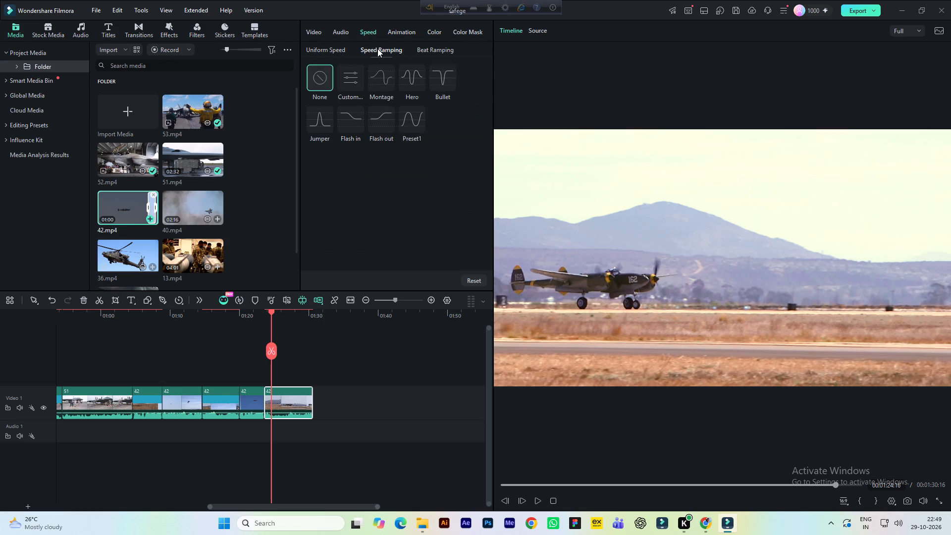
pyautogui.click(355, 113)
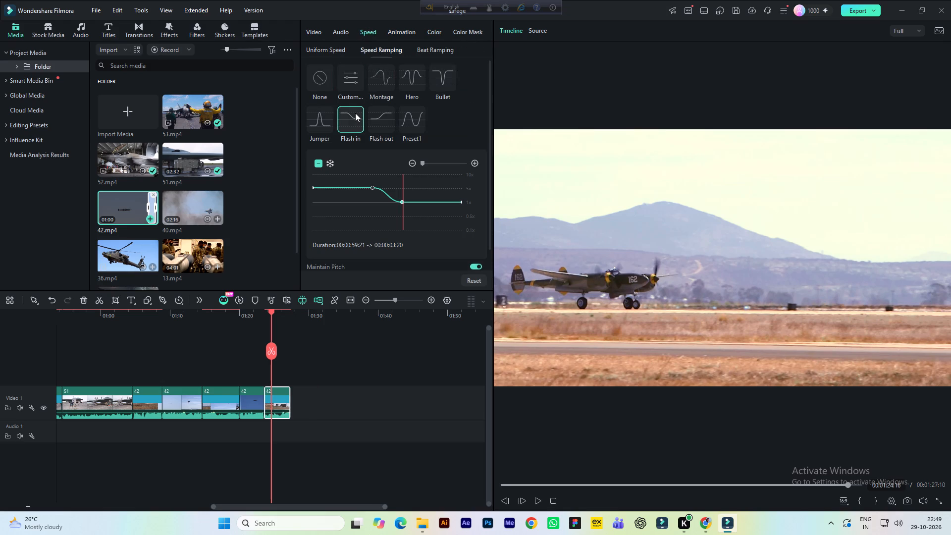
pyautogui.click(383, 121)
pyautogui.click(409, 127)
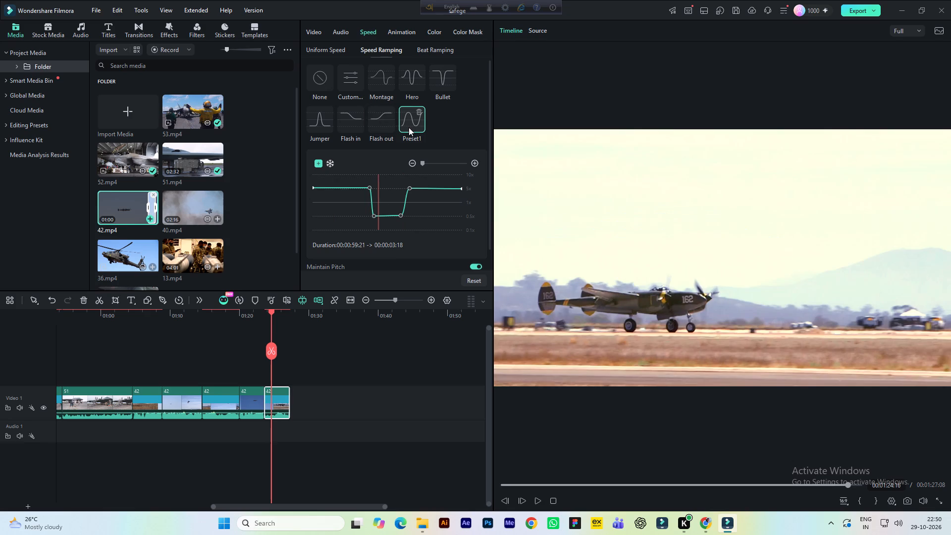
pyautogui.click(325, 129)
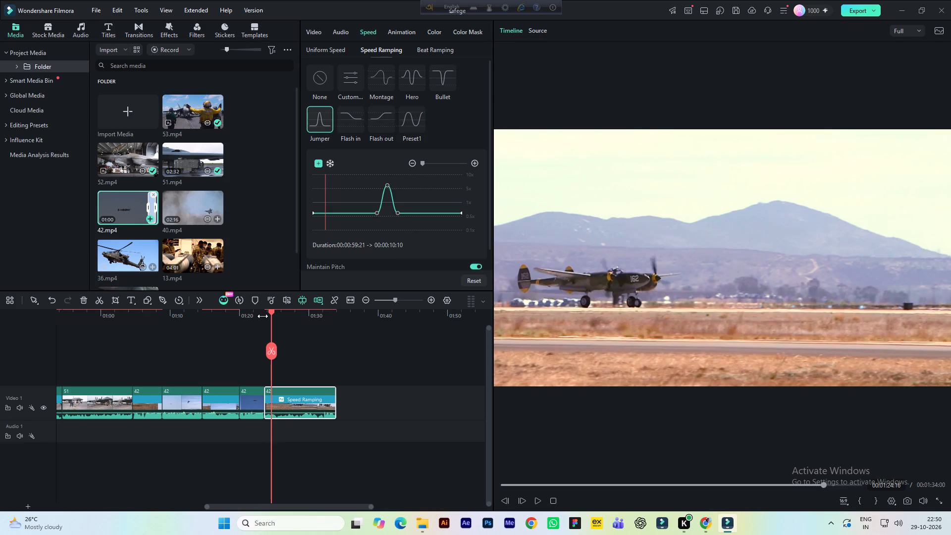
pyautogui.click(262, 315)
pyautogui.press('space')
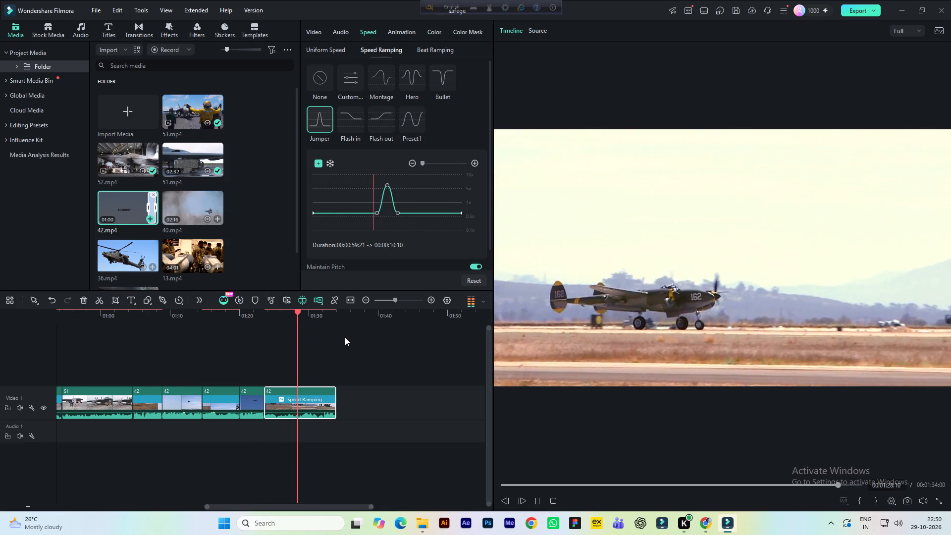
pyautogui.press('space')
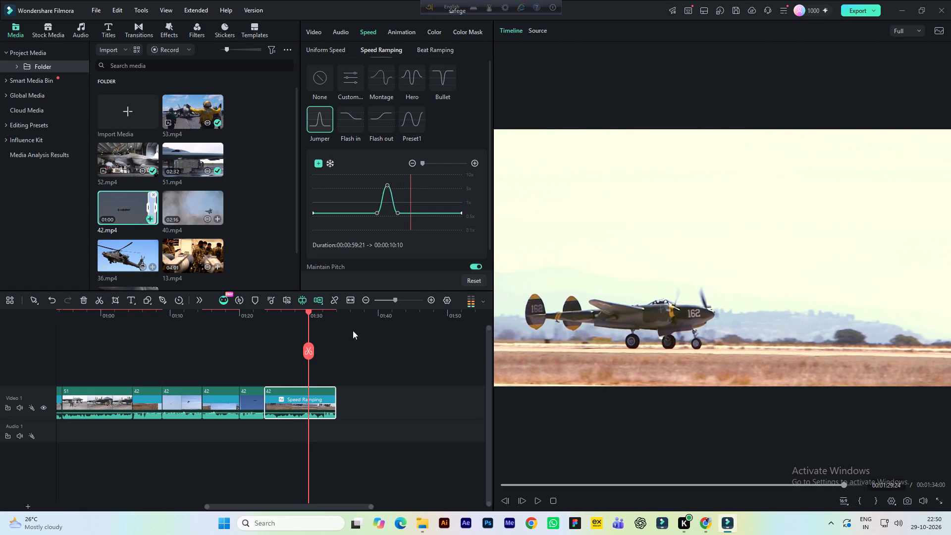
# Apply the Montage speed ramp to the last 42 clip and play it back from just before its start.
pyautogui.click(378, 86)
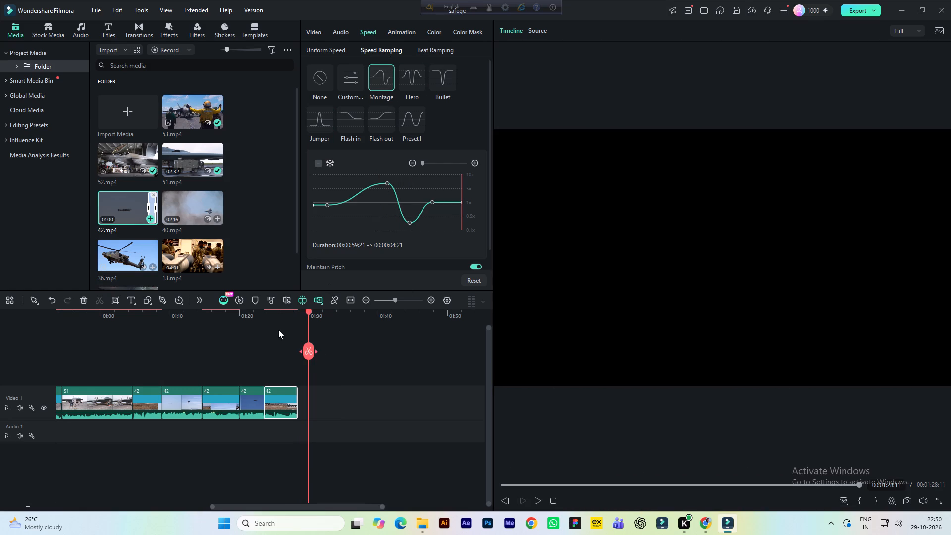
pyautogui.click(260, 320)
pyautogui.press('space')
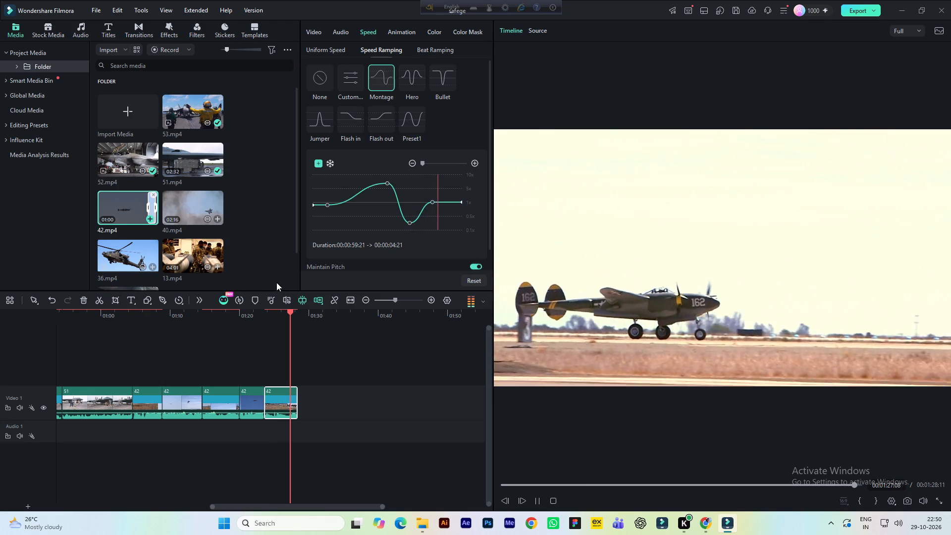
pyautogui.press('space')
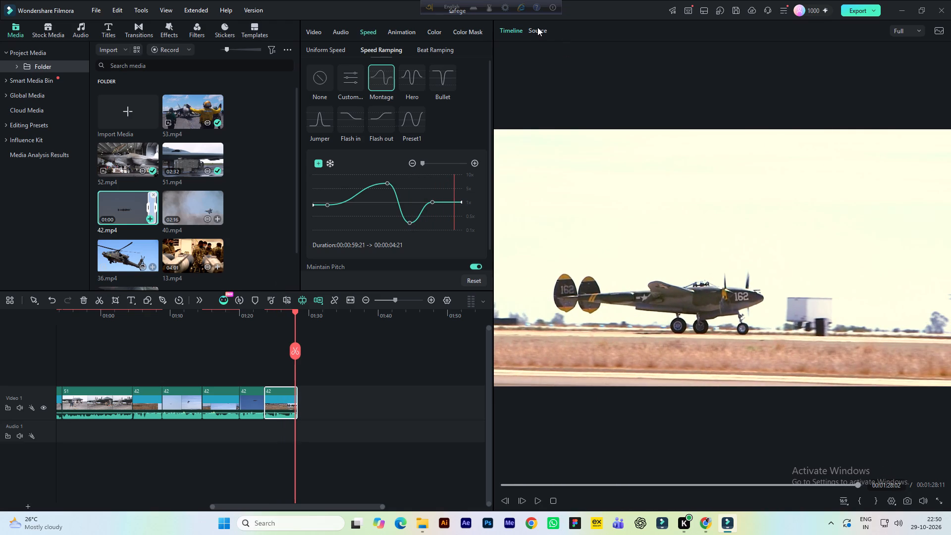
# Mark the opening fighter jet moment of source clip 40.mp4, from 00:00:00:00 to about 00:00:11:85.
pyautogui.click(537, 27)
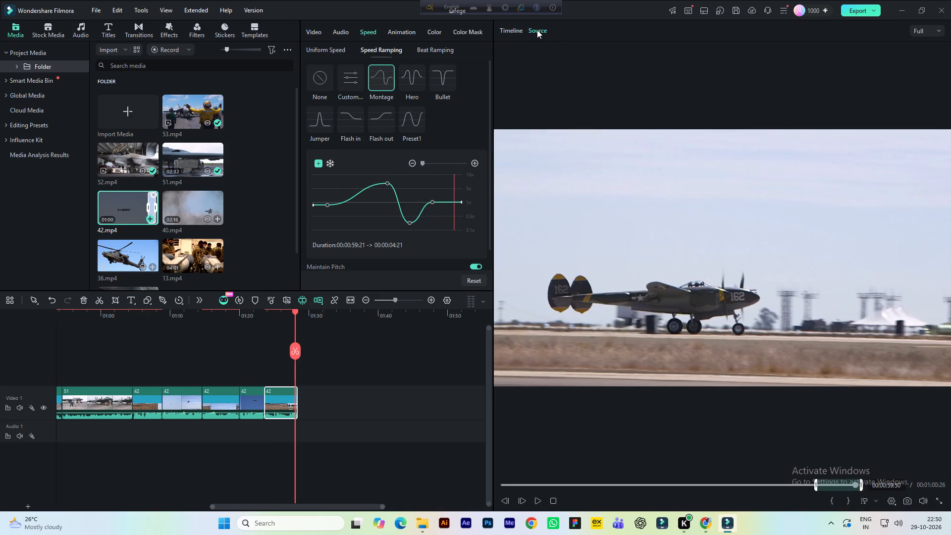
pyautogui.press('space')
pyautogui.press('space')
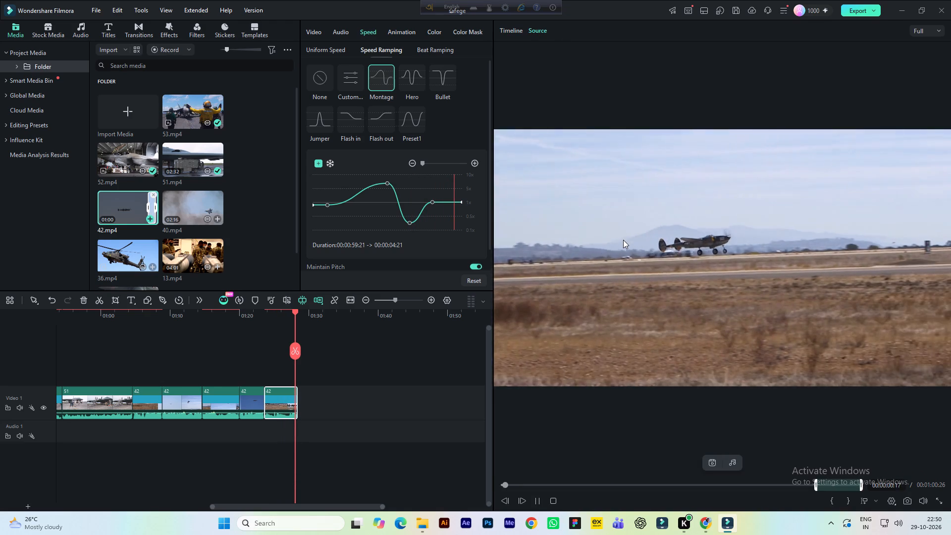
pyautogui.press('space')
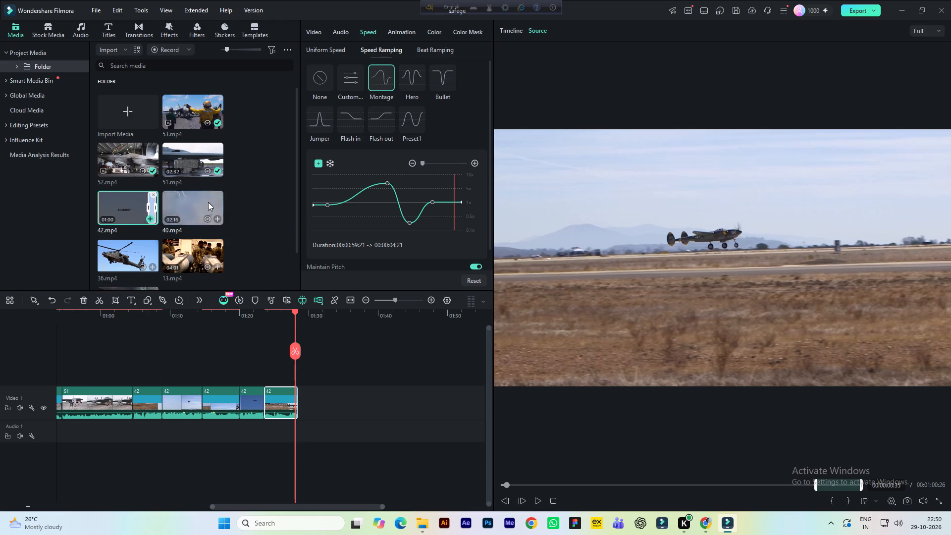
pyautogui.click(197, 204)
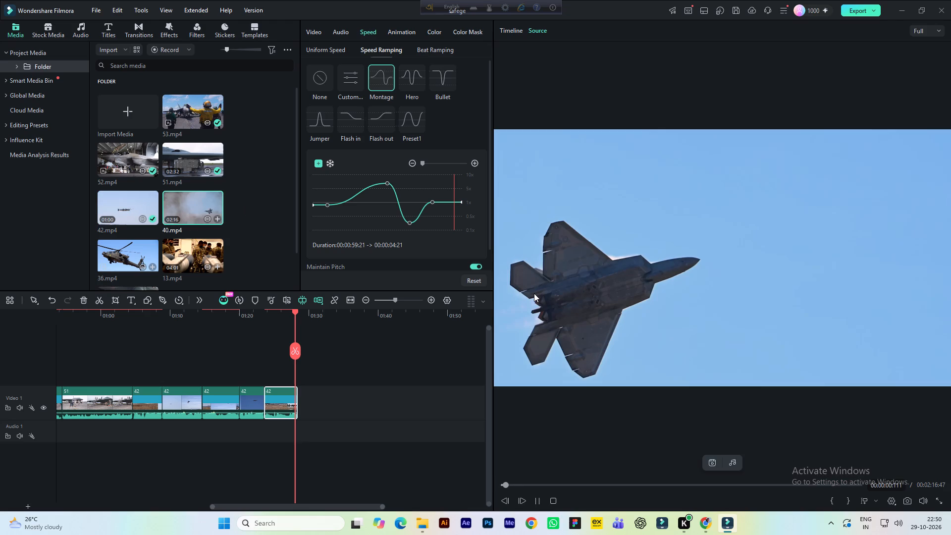
pyautogui.press('space')
pyautogui.moveTo(512, 482); pyautogui.dragTo(499, 486)
pyautogui.click(837, 501)
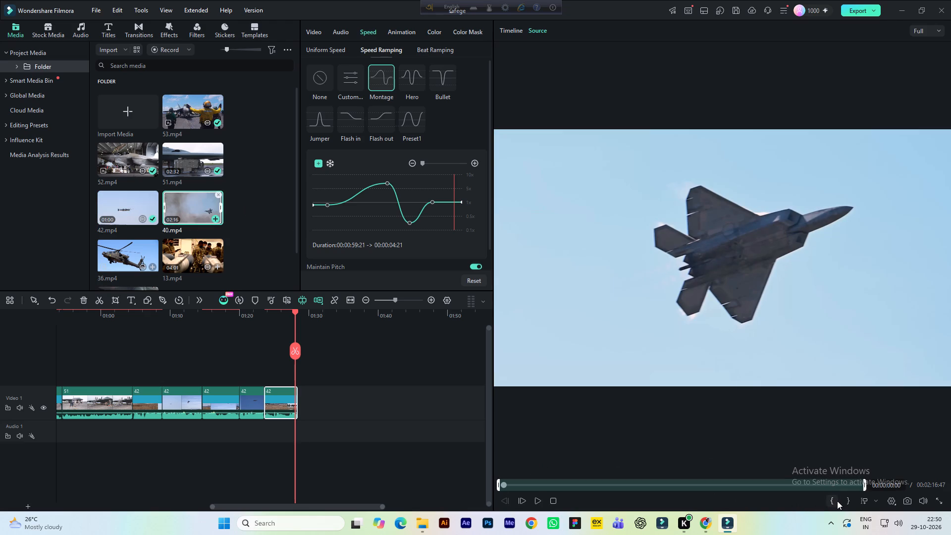
pyautogui.press('space')
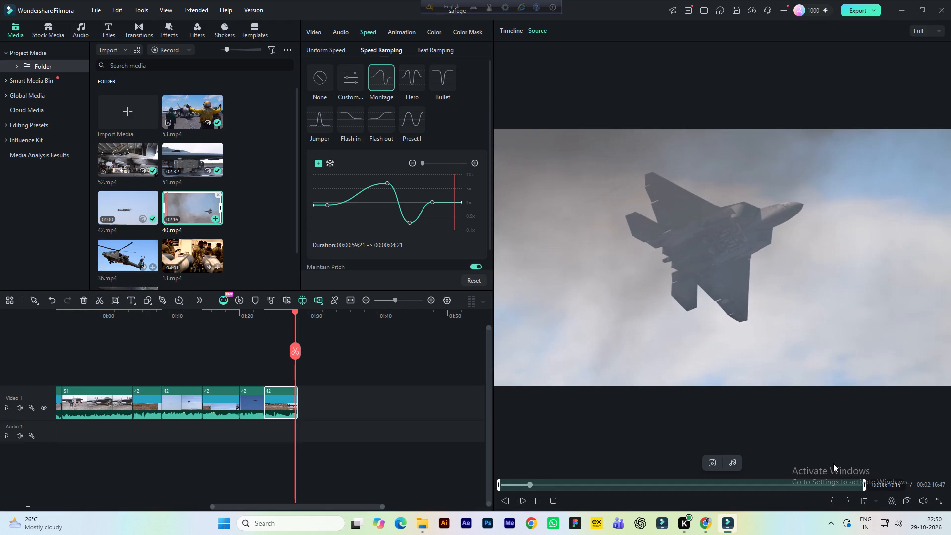
pyautogui.press('space')
pyautogui.click(849, 504)
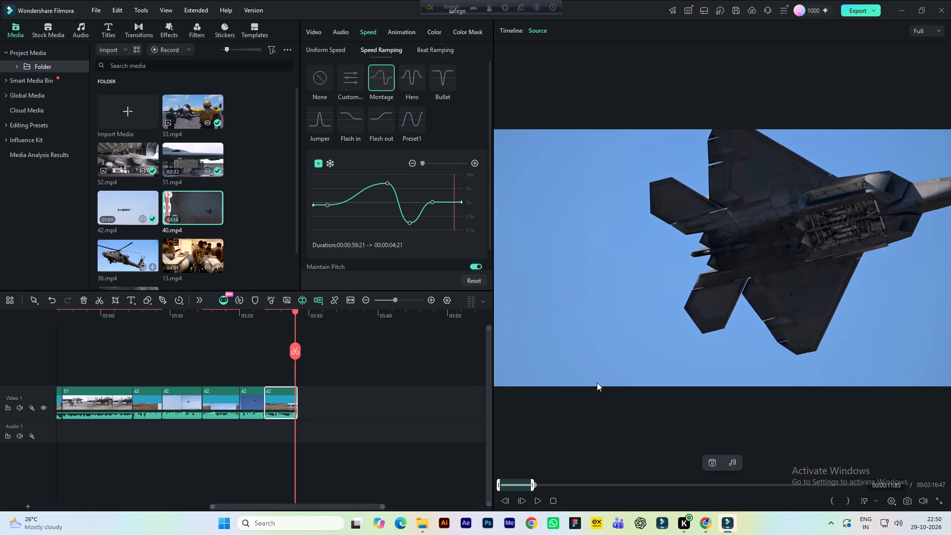
# Append the marked 40.mp4 segment to the end of Video 1, keeping the project at 1920x1080 25fps, and play into it.
pyautogui.moveTo(621, 368); pyautogui.dragTo(361, 412)
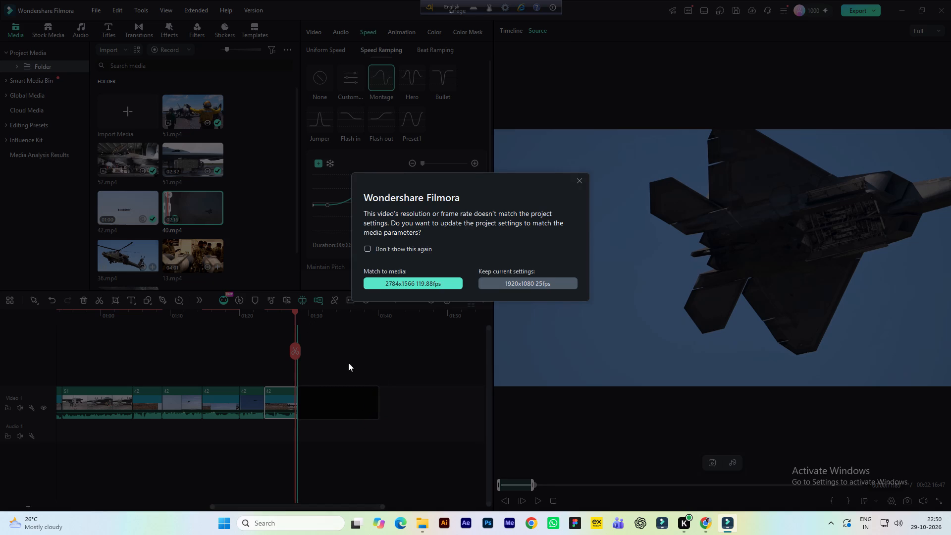
pyautogui.click(512, 280)
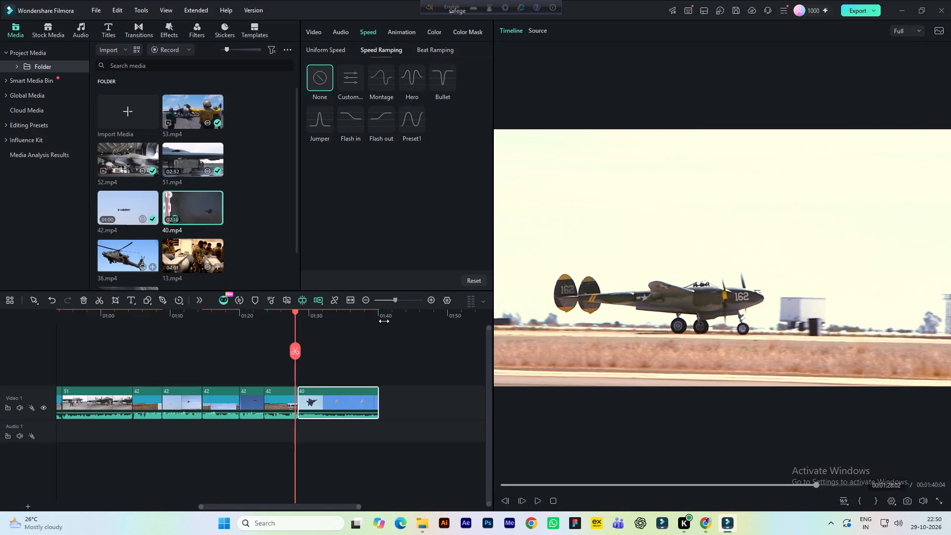
pyautogui.press('space')
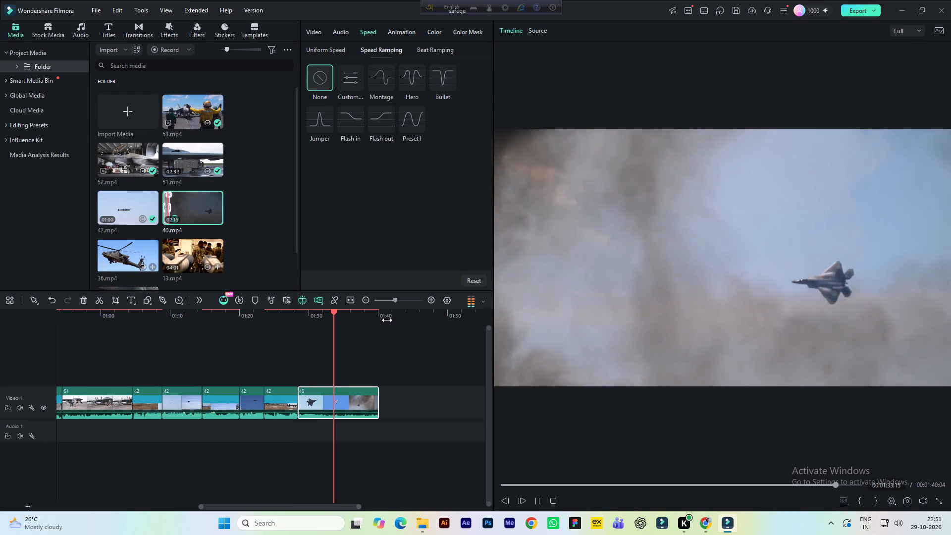
pyautogui.press('space')
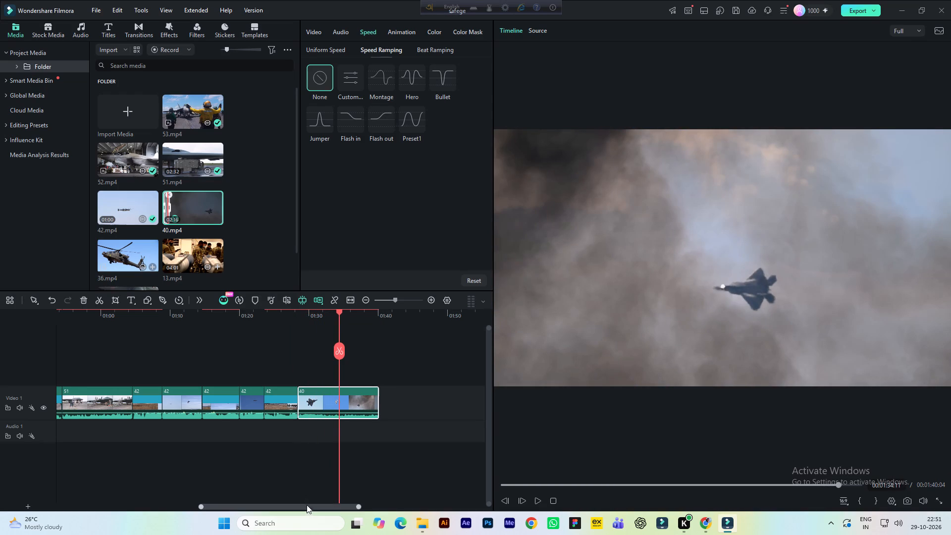
pyautogui.moveTo(306, 506); pyautogui.dragTo(359, 501)
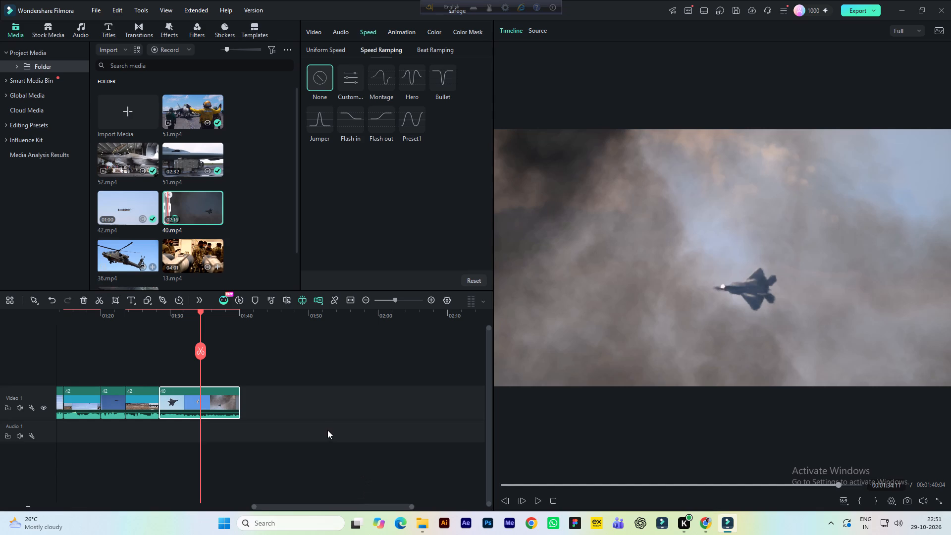